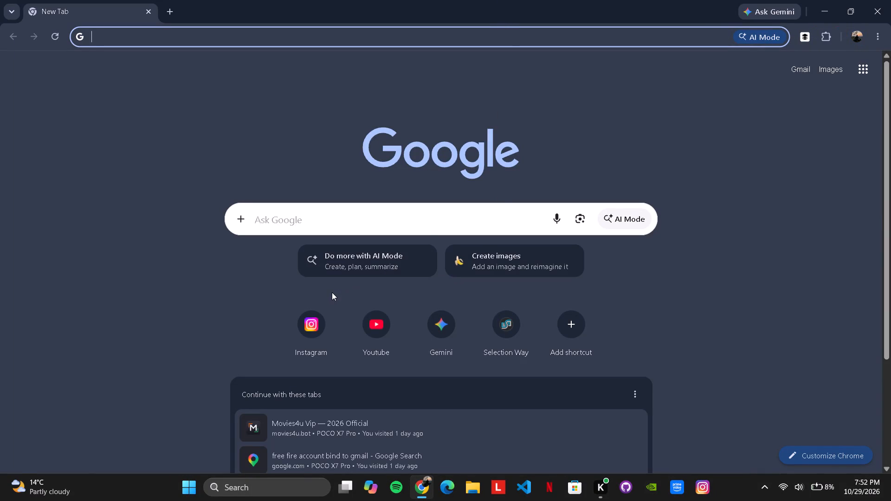
Search the web for "video editing".
left_click(309, 32)
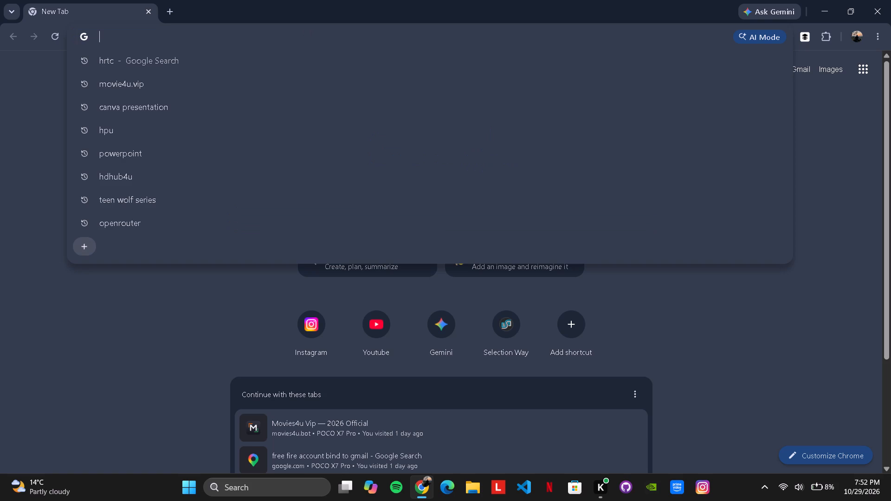
left_click(157, 321)
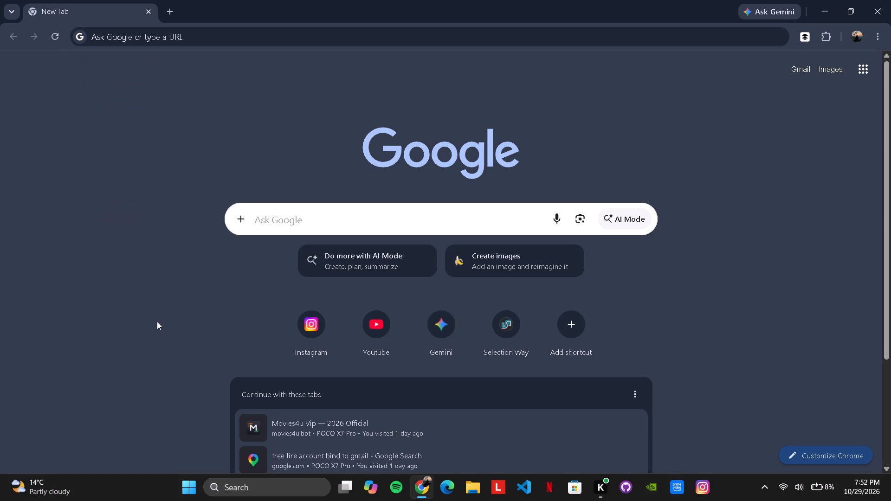
left_click(353, 38)
type("video")
key("space")
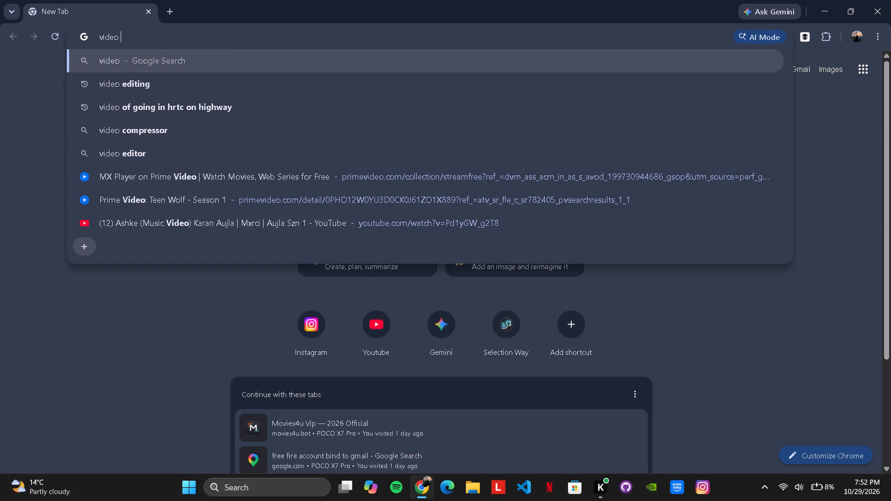
key("Down")
key("Return")
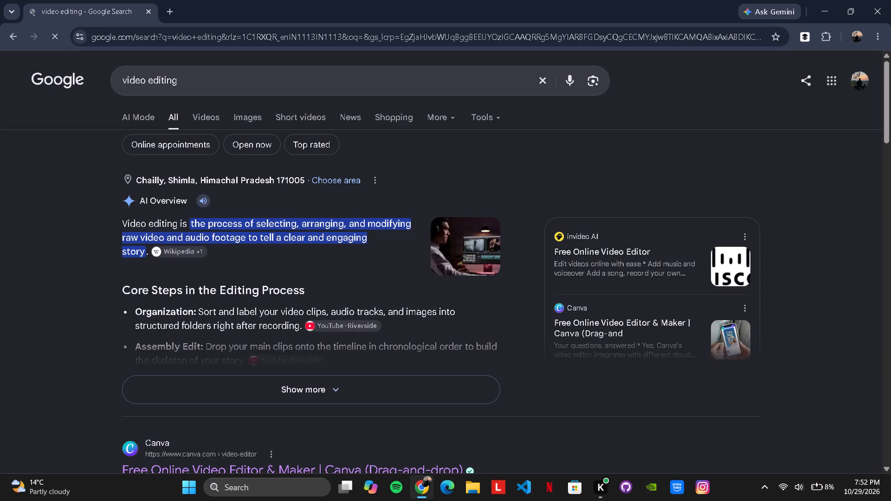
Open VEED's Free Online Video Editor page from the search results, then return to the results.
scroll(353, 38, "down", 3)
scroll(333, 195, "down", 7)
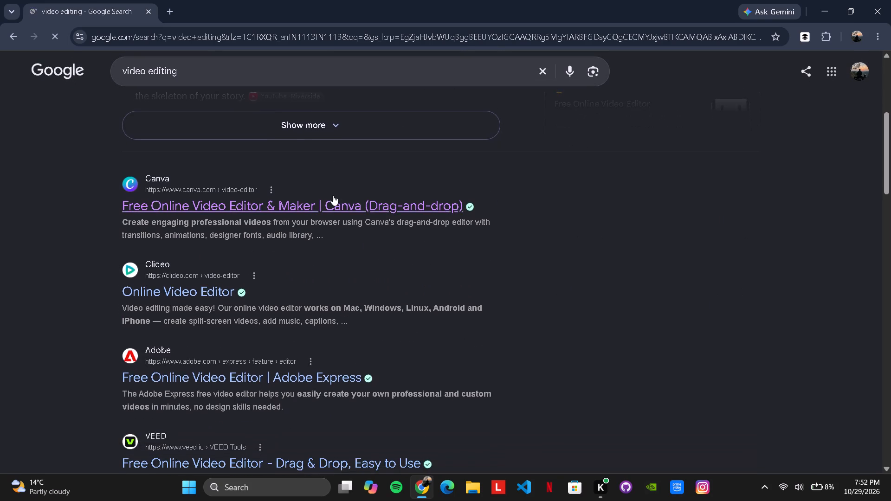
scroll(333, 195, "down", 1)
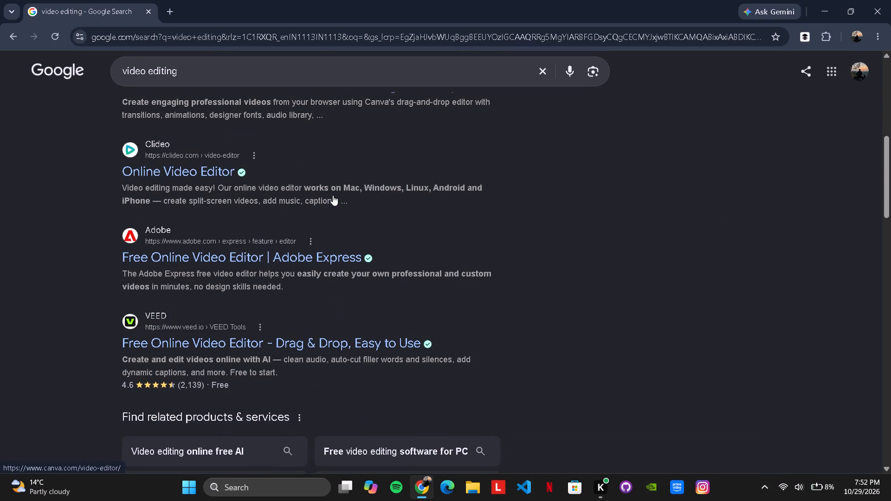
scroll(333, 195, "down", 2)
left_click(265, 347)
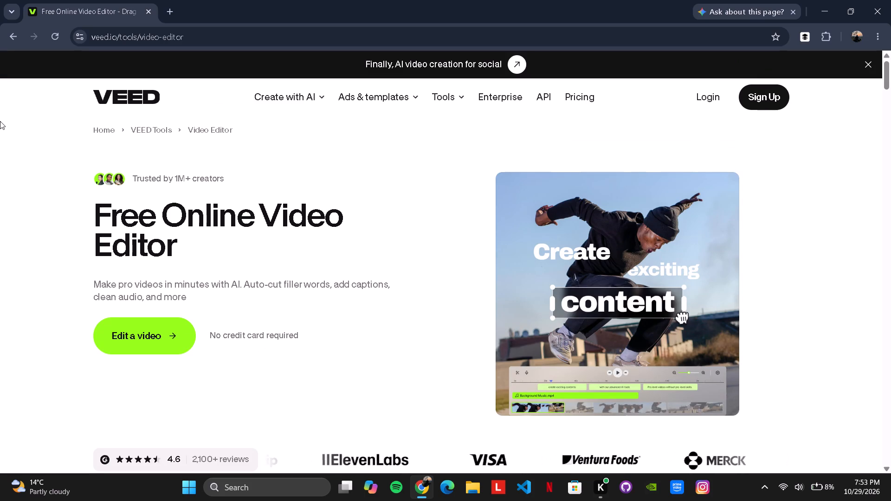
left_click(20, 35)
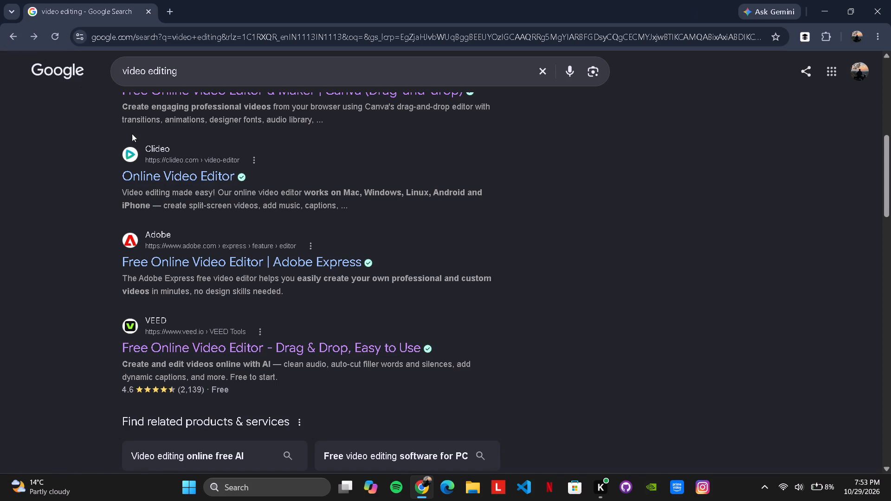
Open Canva's online video editor from the search results and create a new blank video design.
left_click(218, 228)
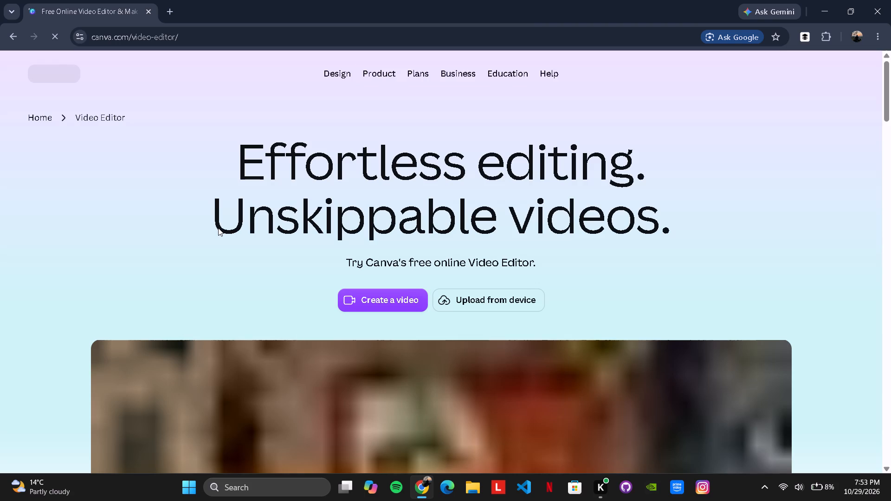
left_click(400, 308)
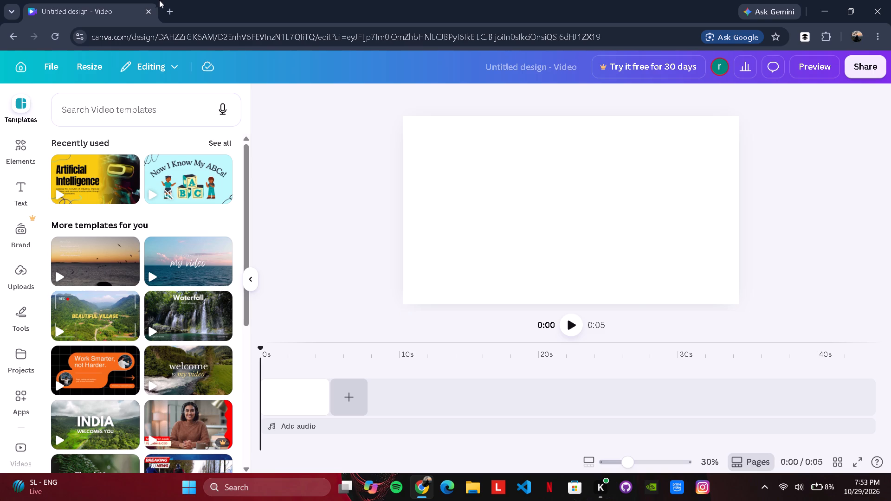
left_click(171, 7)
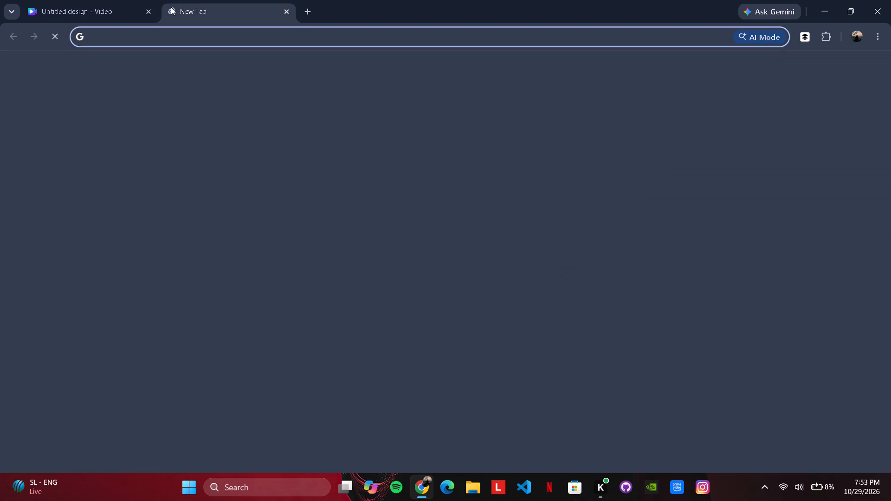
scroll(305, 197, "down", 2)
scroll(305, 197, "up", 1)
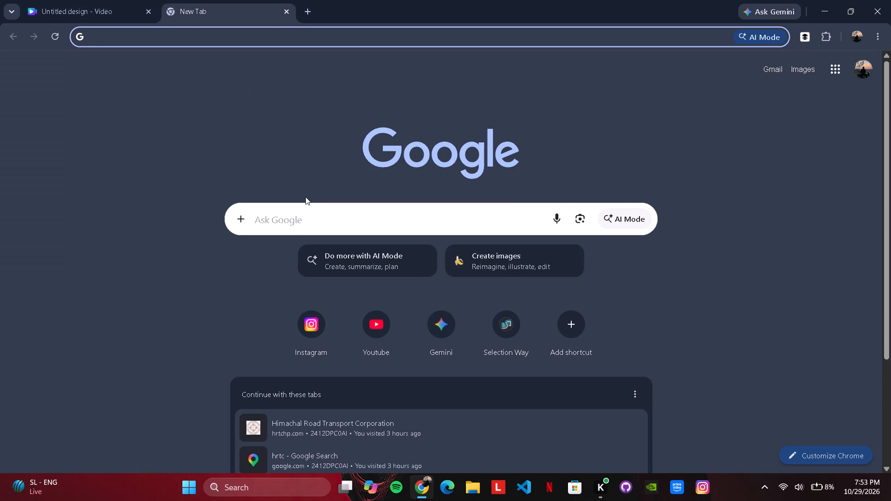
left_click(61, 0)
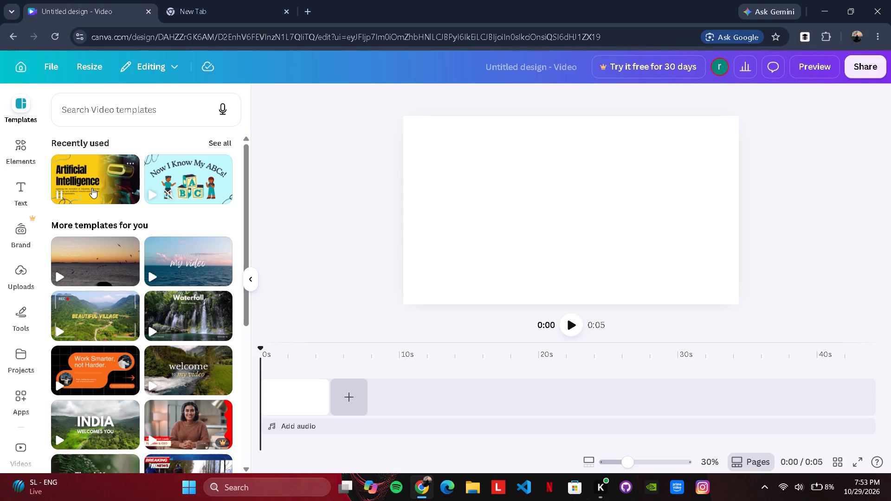
Apply all 3 pages of the Green and White Clean Videocentric India Travel YouTube Intro template and select the second page's river clip.
scroll(138, 260, "down", 2)
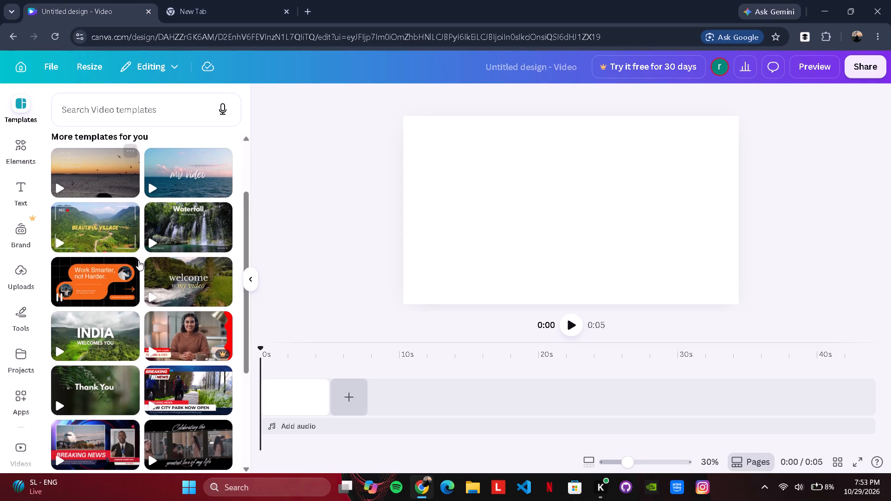
left_click(110, 334)
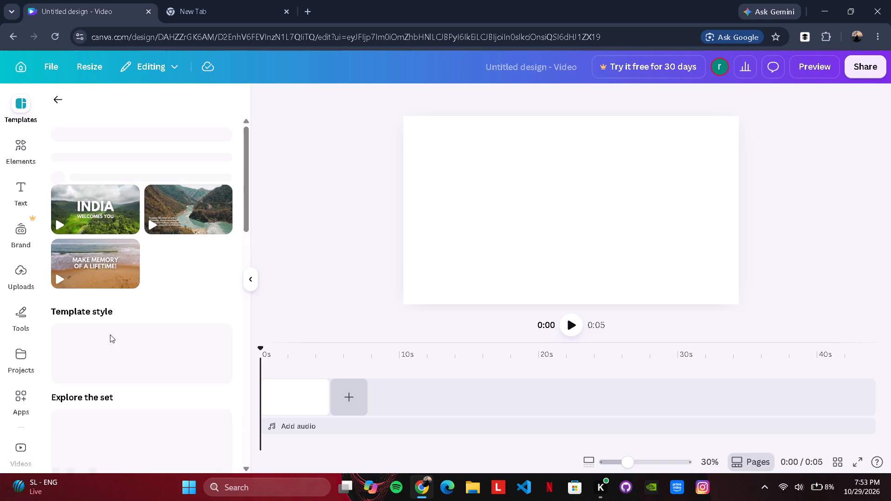
left_click(113, 218)
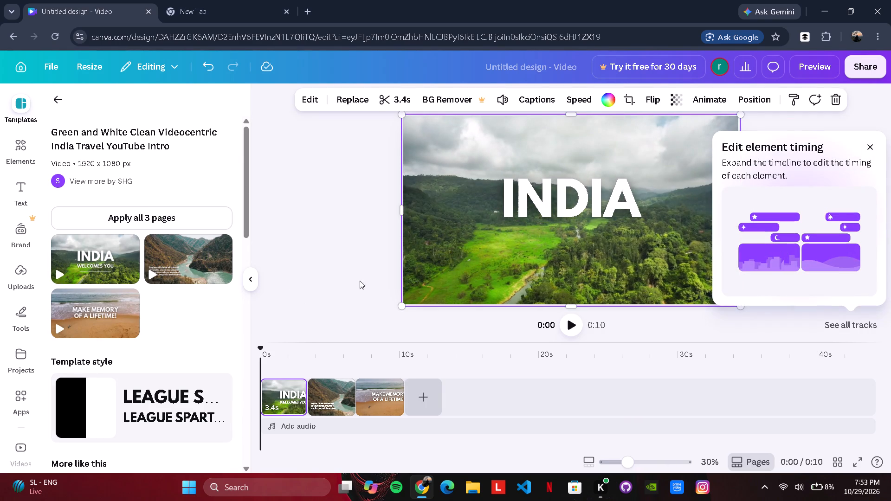
left_click(872, 149)
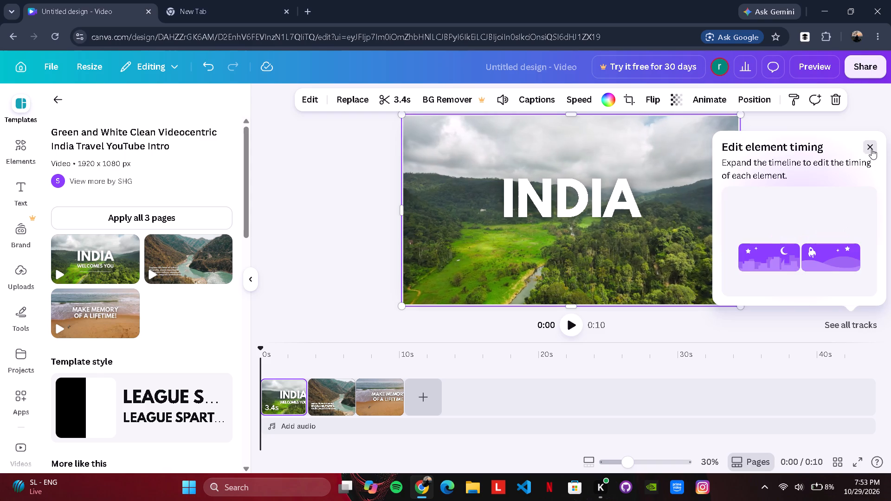
left_click(327, 398)
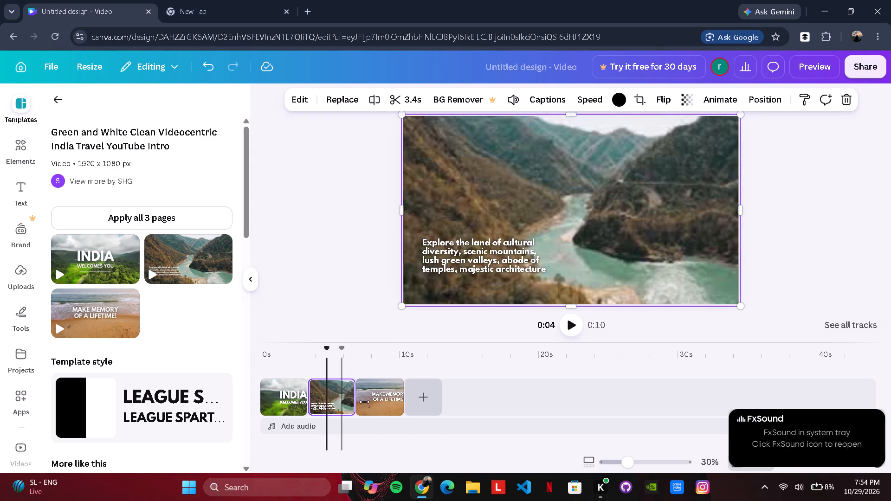
Search the video templates for "himachal pradesh".
left_click(56, 102)
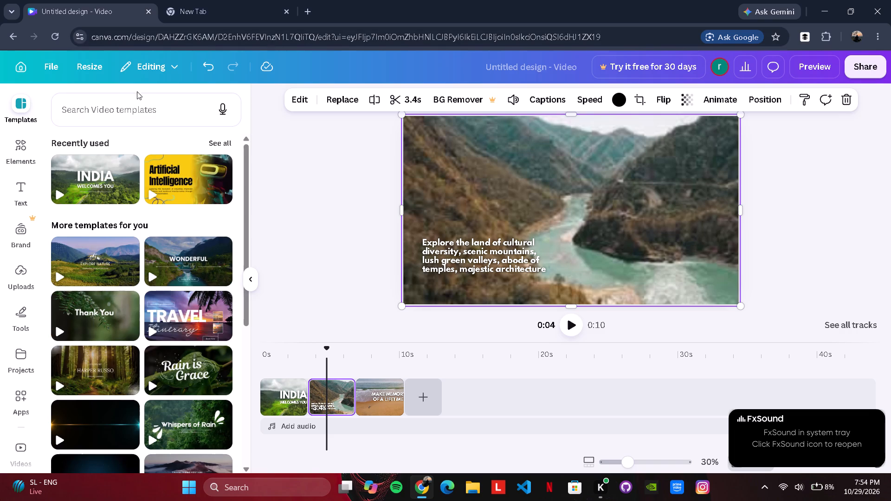
left_click(142, 108)
left_click(142, 108)
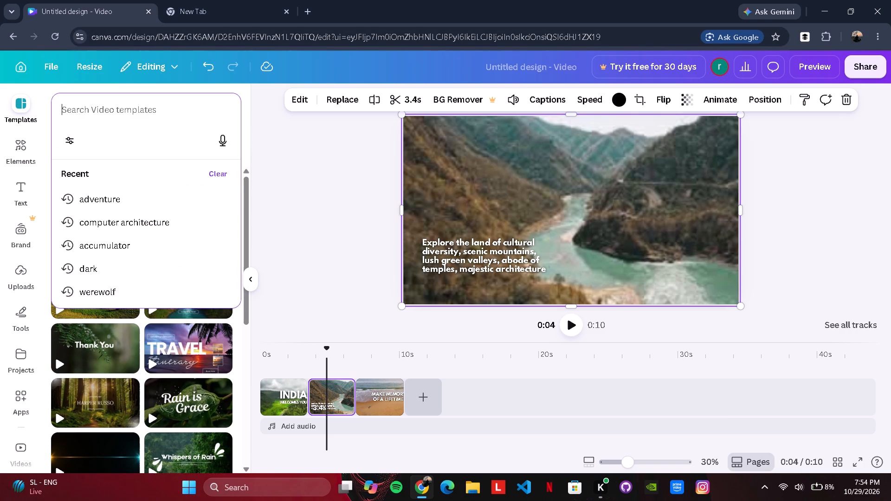
key("h")
type("imachal")
key("Down")
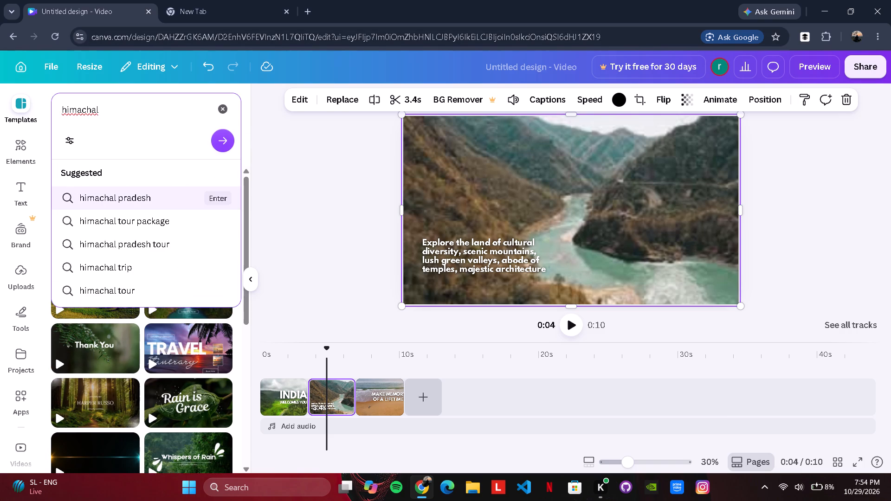
key("Return")
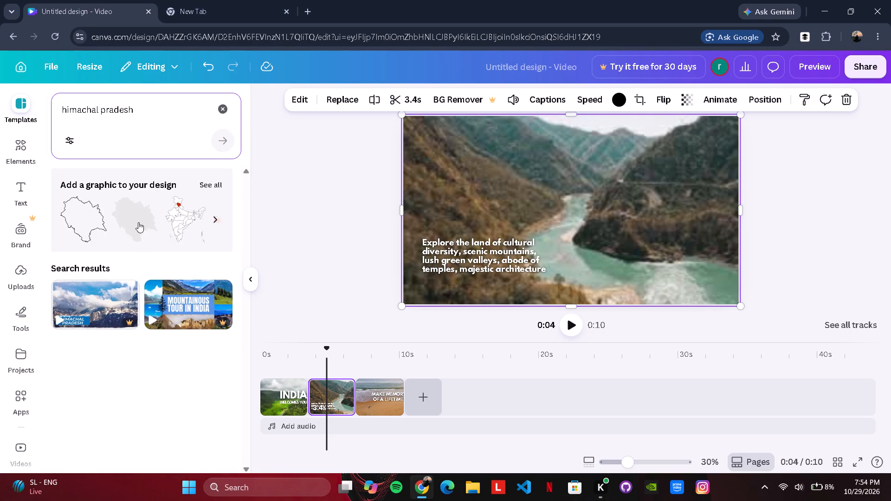
Examine the video clips offered for "himachal pradesh" in the element library.
left_click(216, 187)
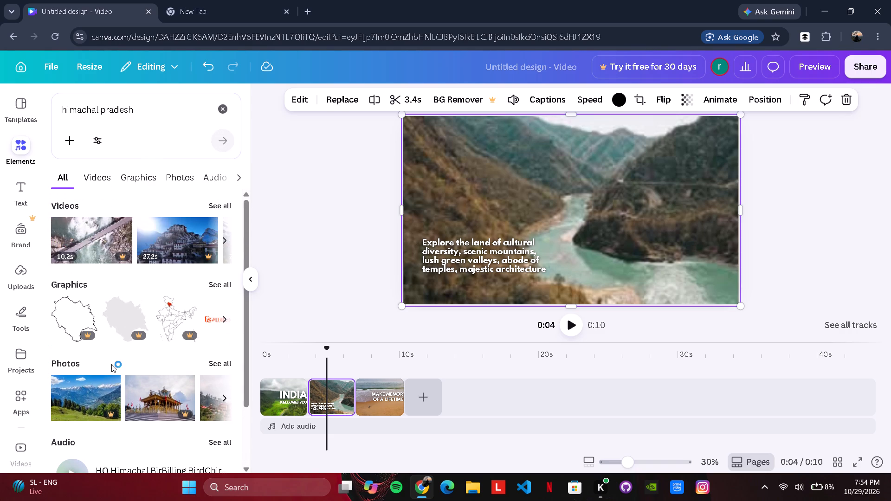
left_click(92, 178)
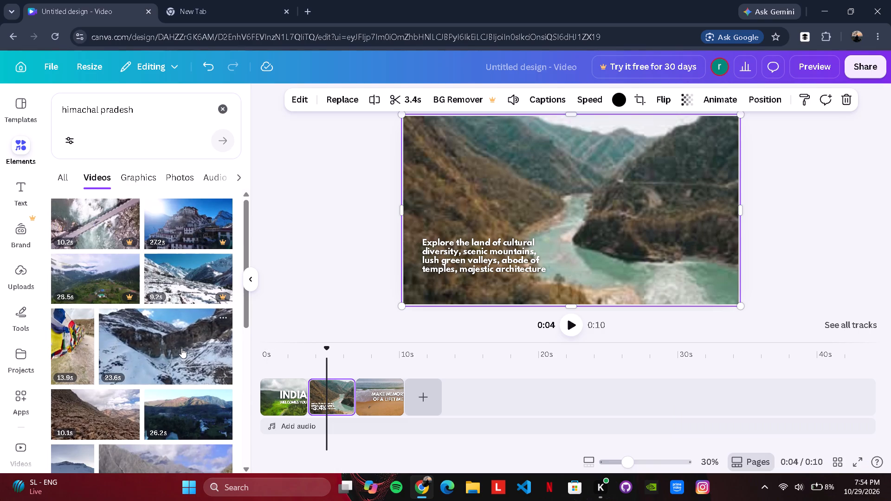
scroll(181, 348, "down", 3)
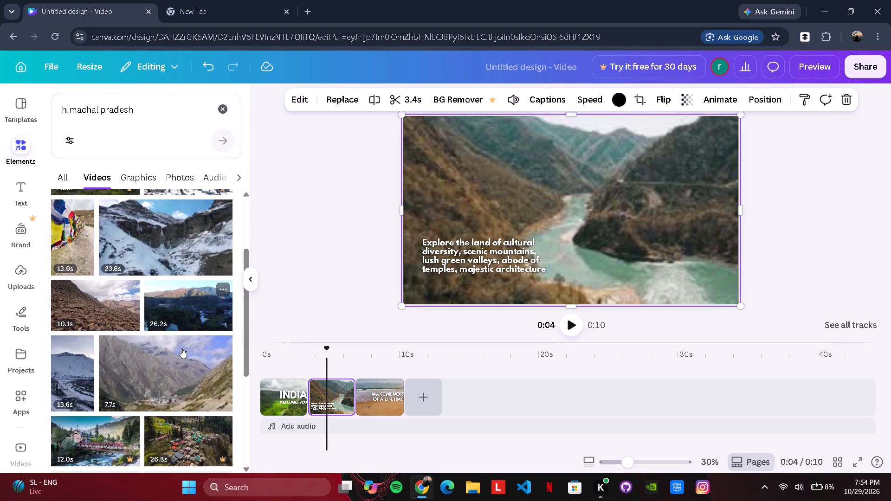
scroll(181, 348, "down", 1)
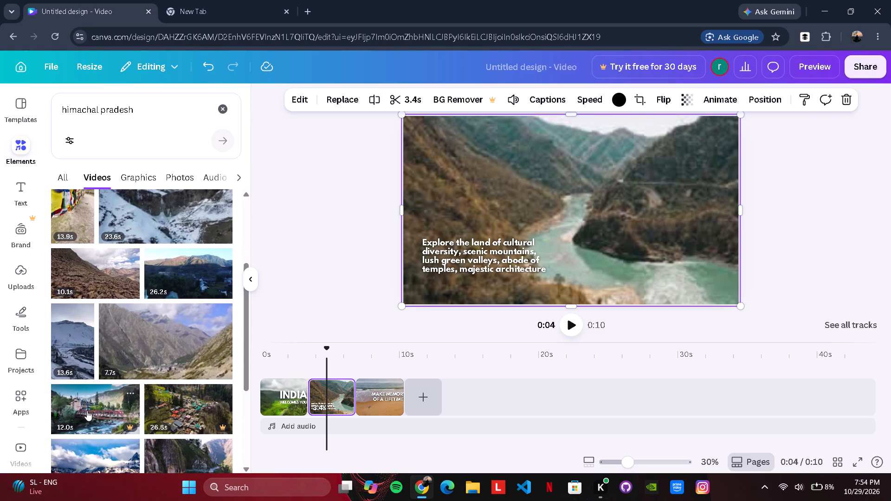
scroll(87, 411, "down", 2)
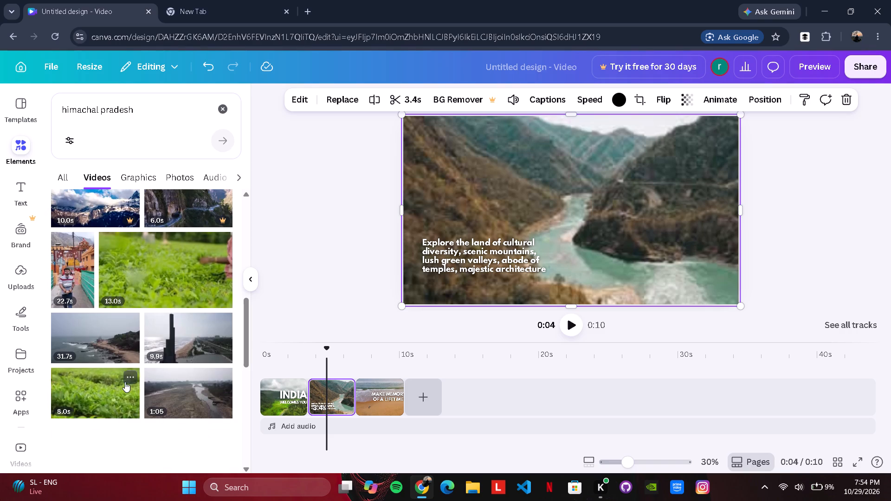
scroll(174, 345, "down", 1)
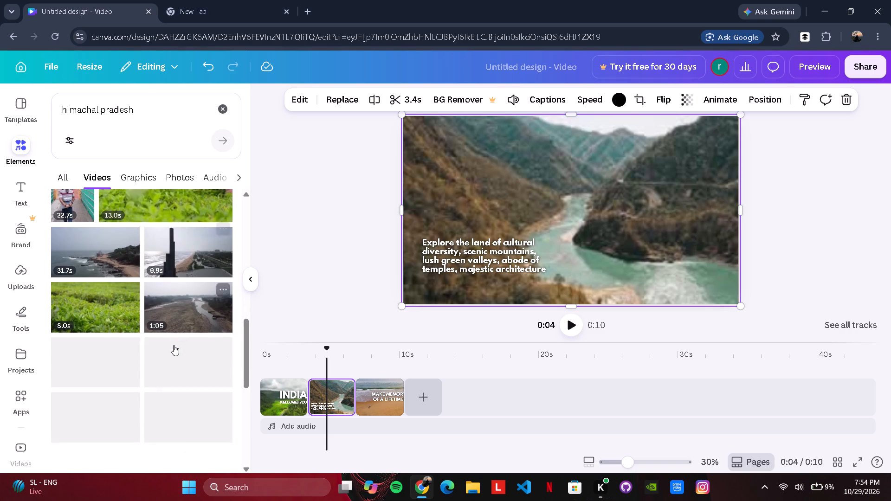
scroll(174, 345, "down", 4)
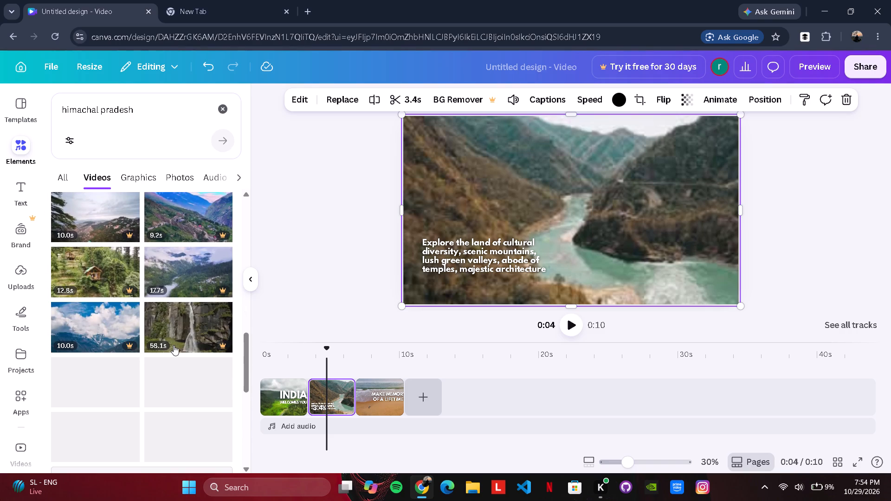
scroll(174, 345, "down", 1)
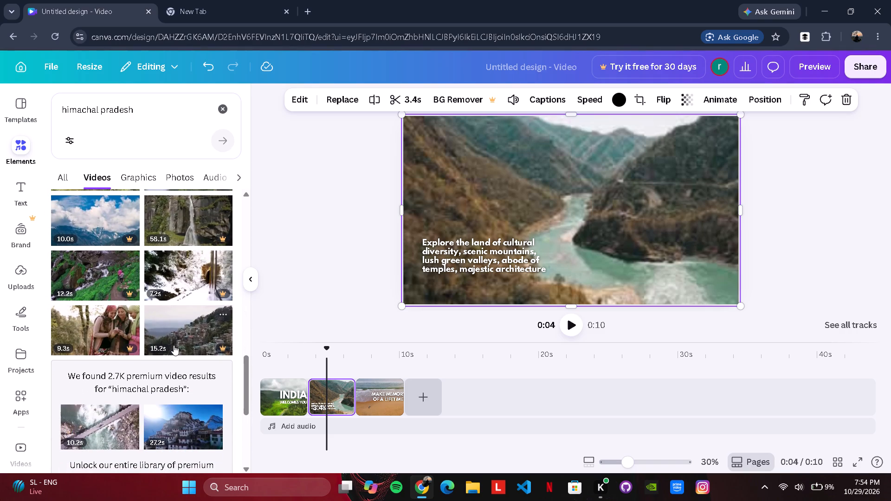
scroll(174, 345, "down", 2)
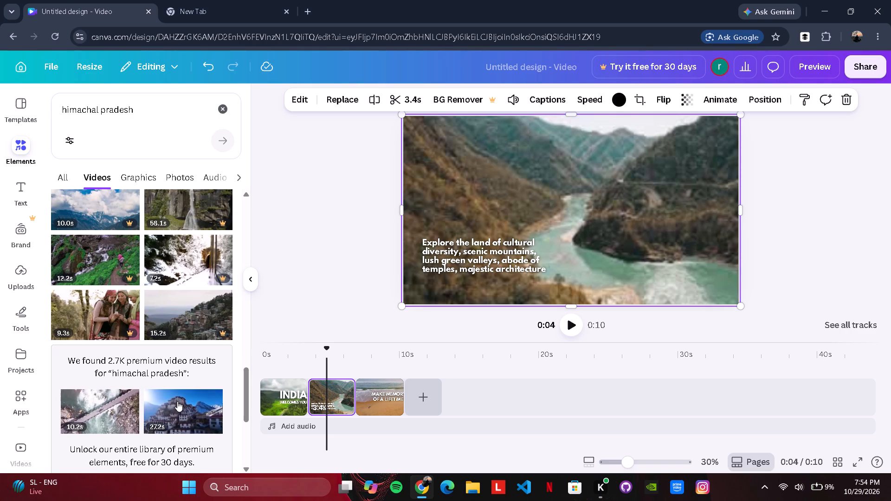
Add a blank page at the end of the video timeline, following the beach page.
left_click(424, 401)
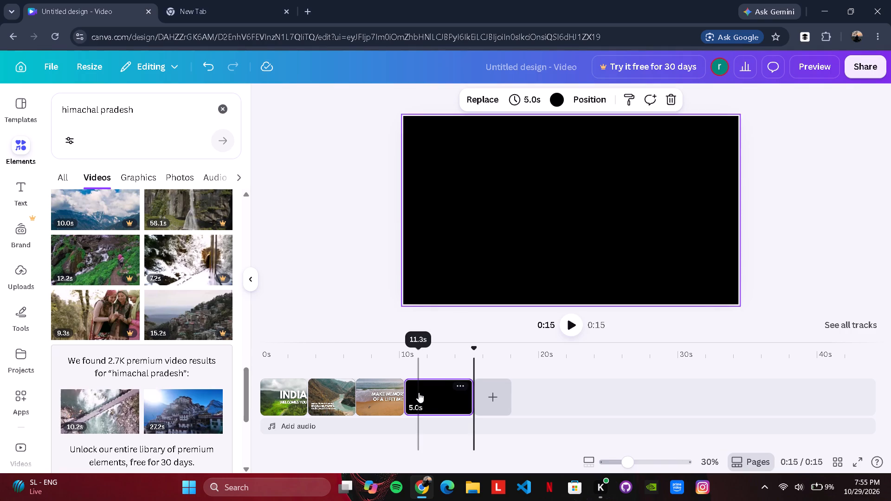
Add the 27.2 s snowy mountain monastery clip from the "himachal pradesh" results to the timeline after the beach page.
left_click(419, 392)
left_click(179, 422)
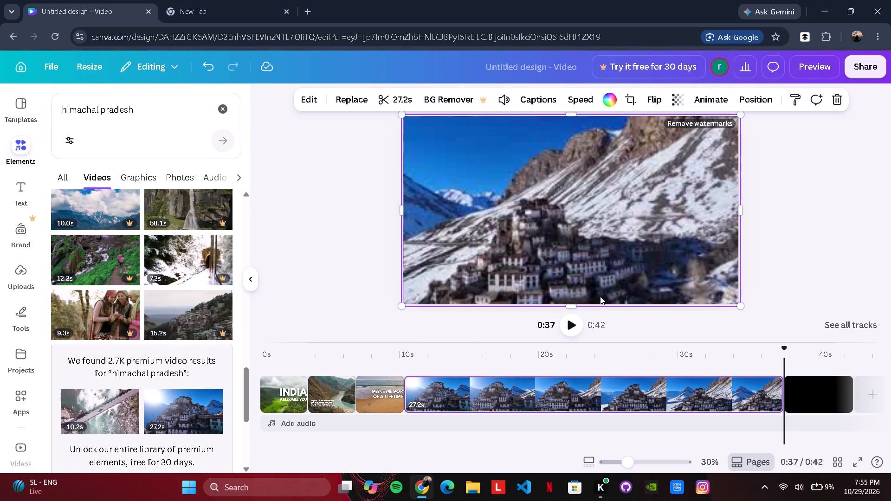
left_click(568, 325)
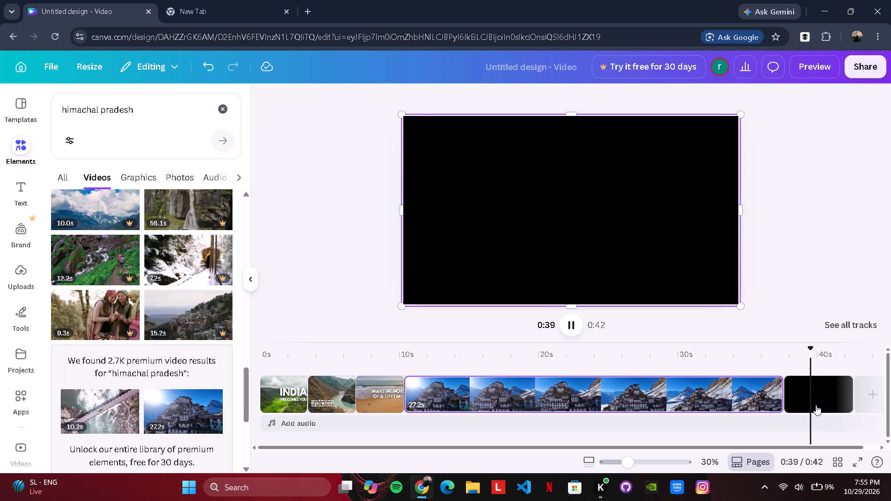
Delete the blank 5.0 s page at the end of the timeline.
left_click(801, 395)
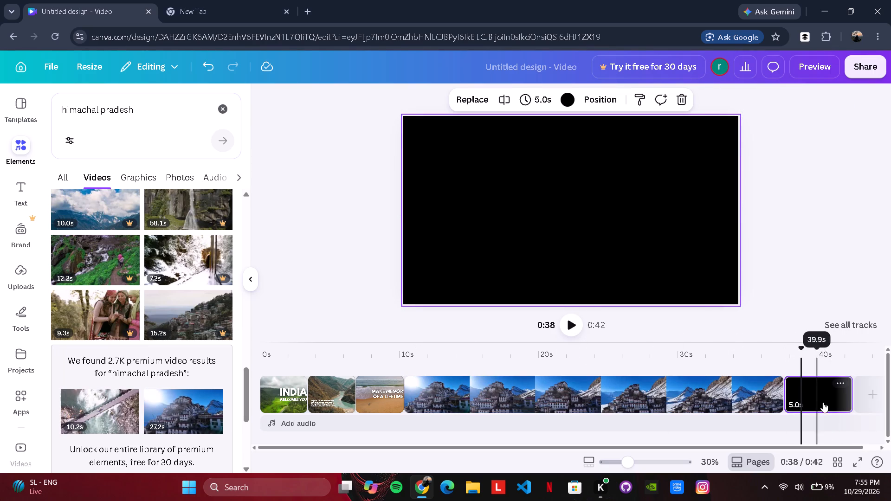
left_click(837, 382)
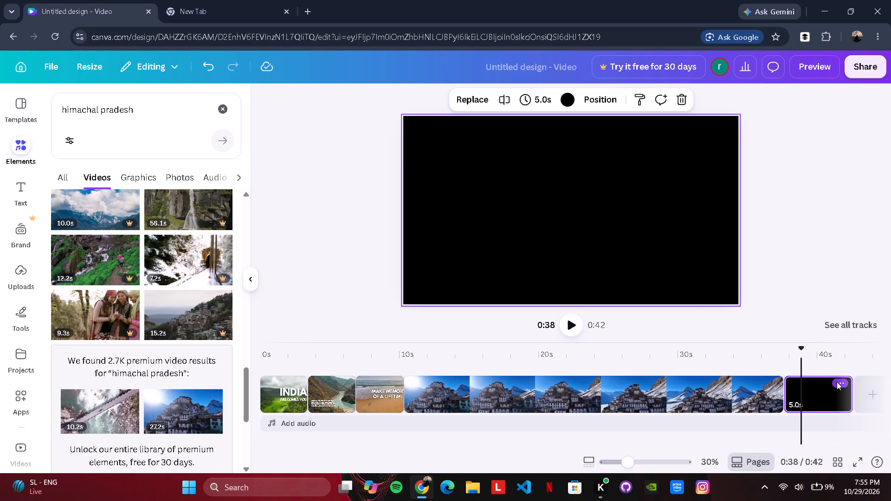
left_click(769, 228)
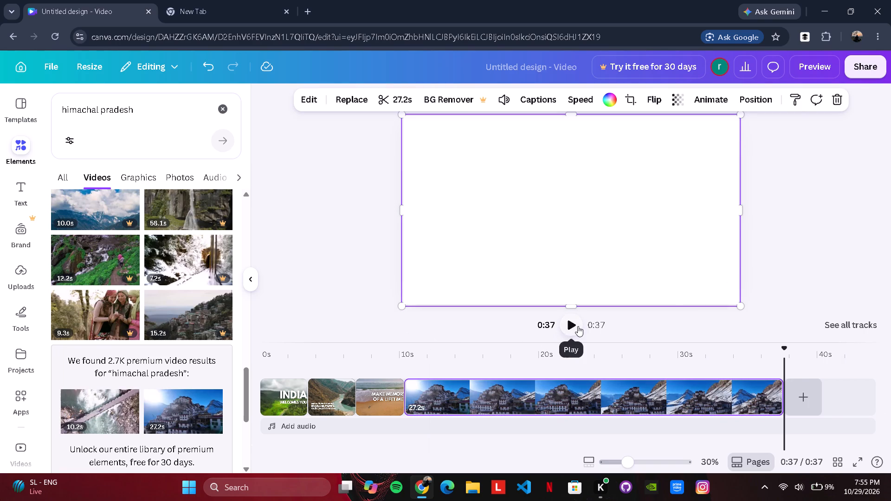
Play the video from the opening India page to preview the sequence through the monastery clip.
left_click(267, 407)
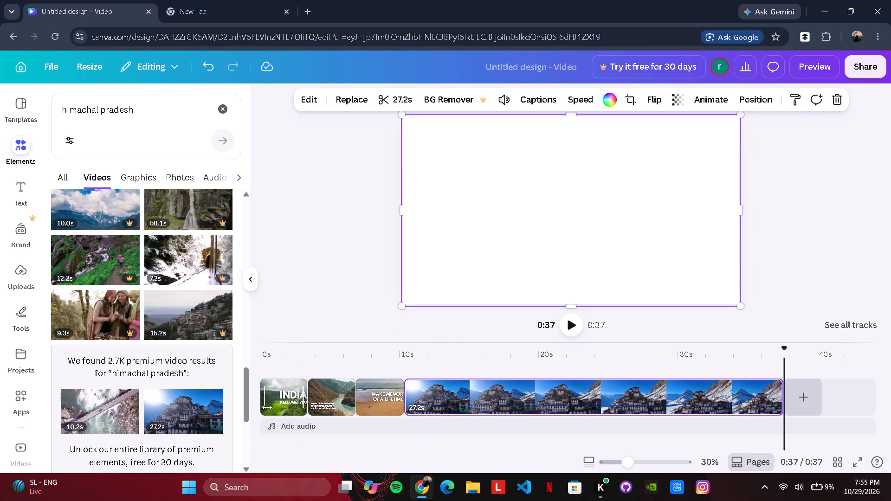
left_click(563, 324)
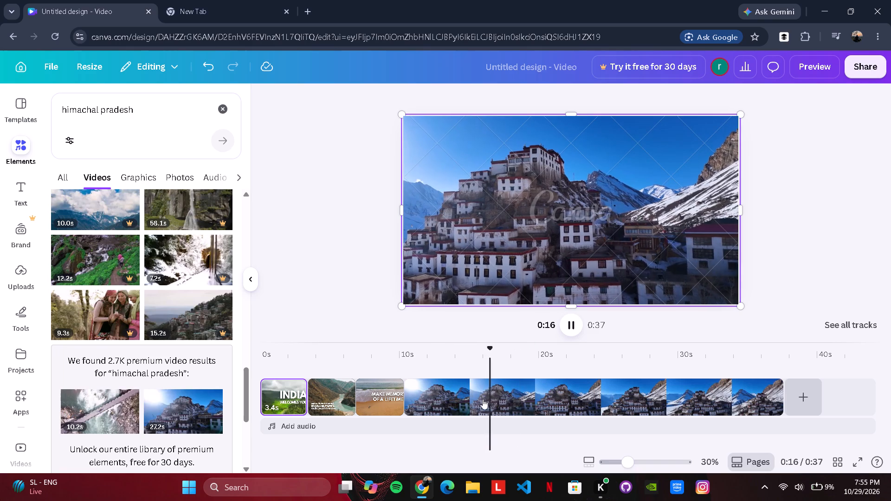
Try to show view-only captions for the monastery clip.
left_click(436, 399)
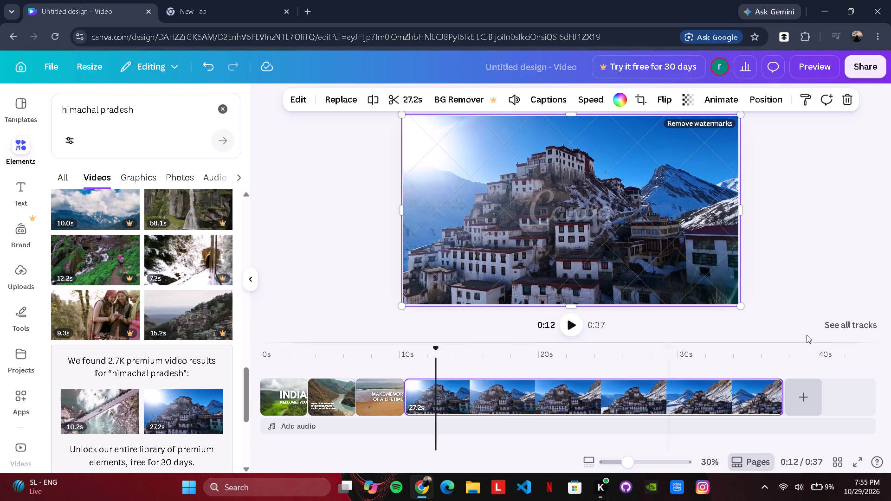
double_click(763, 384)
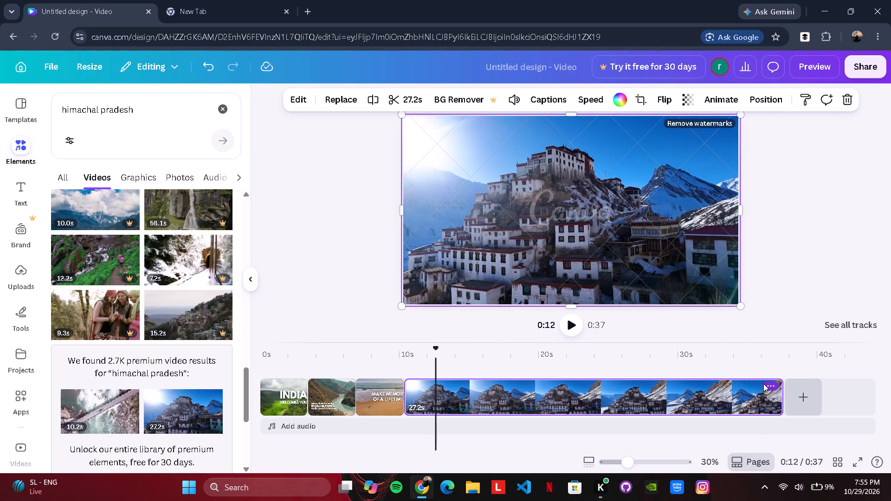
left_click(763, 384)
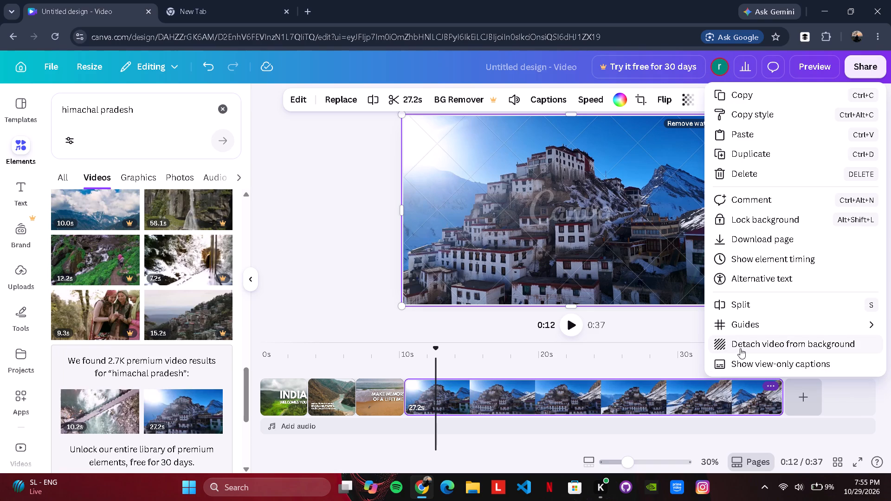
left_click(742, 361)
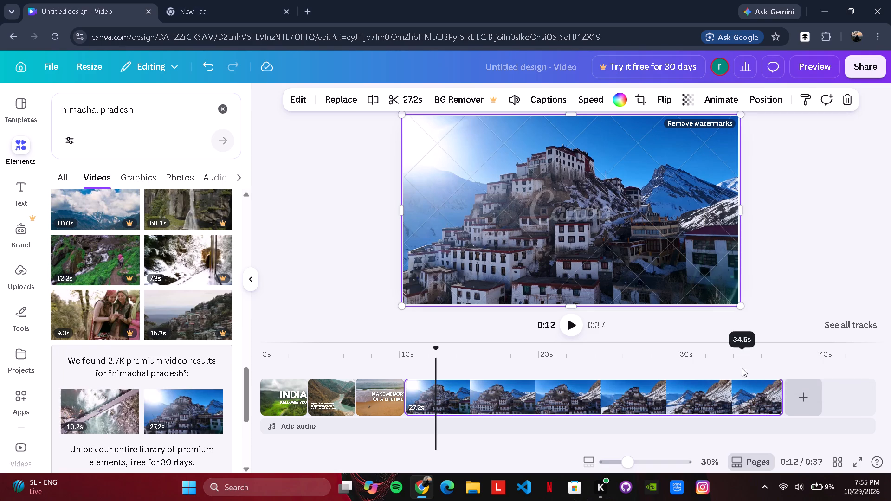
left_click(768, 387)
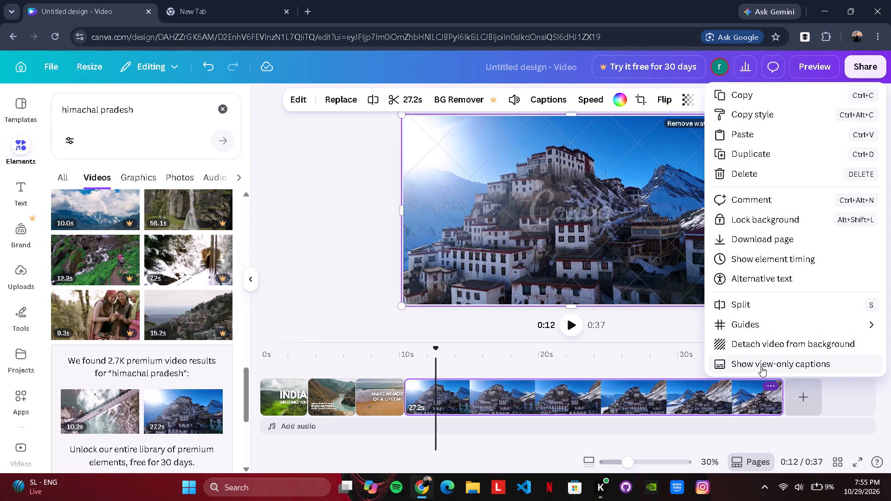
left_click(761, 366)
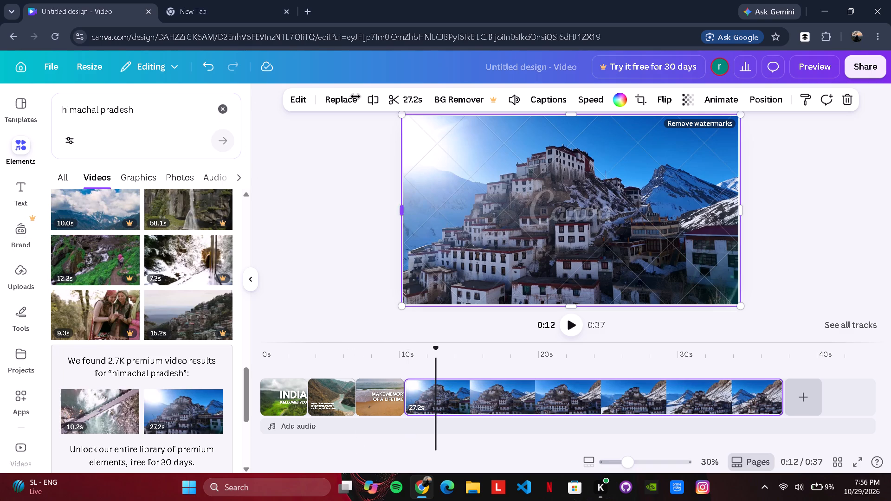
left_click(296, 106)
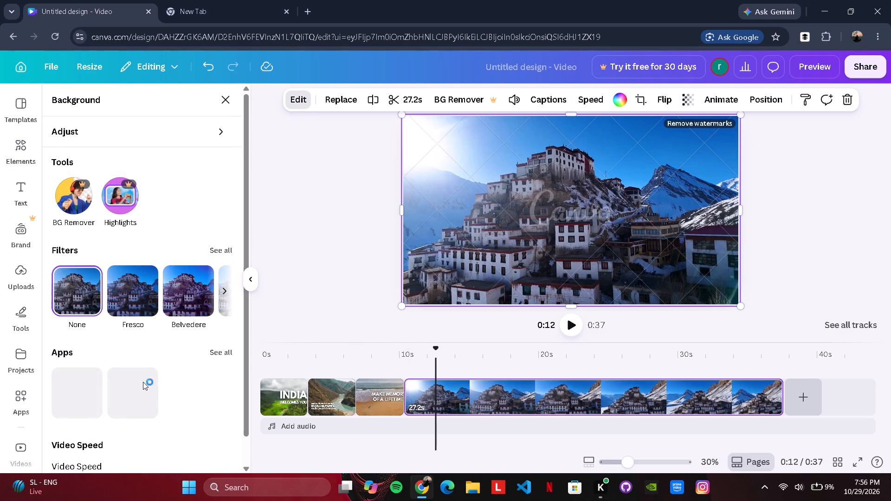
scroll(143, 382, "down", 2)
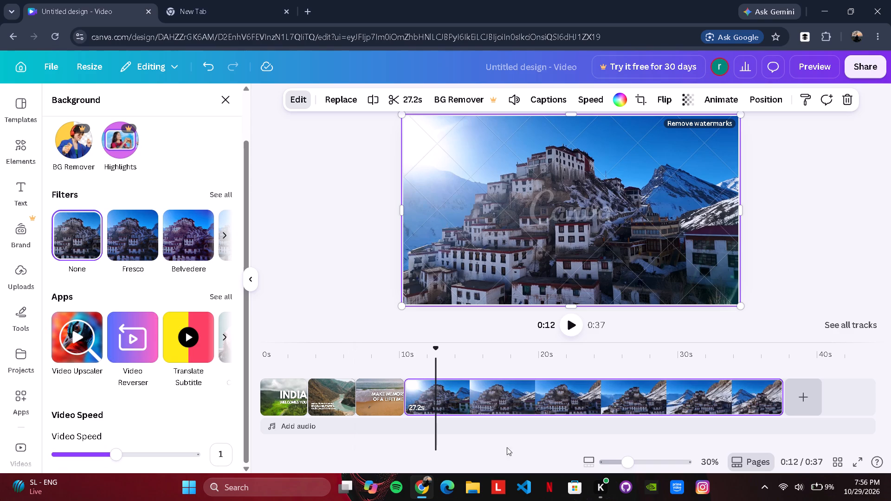
Add a text box reading "Himachal Pradesh" over the monastery clip.
left_click(9, 201)
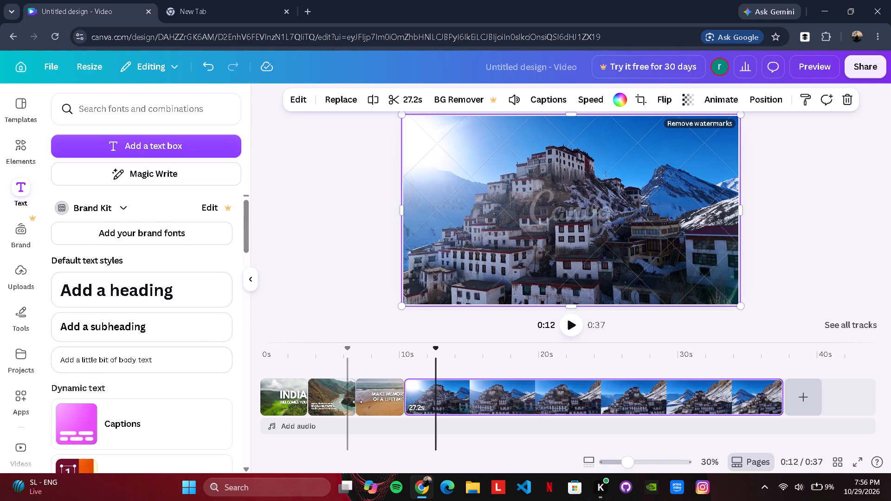
left_click(159, 151)
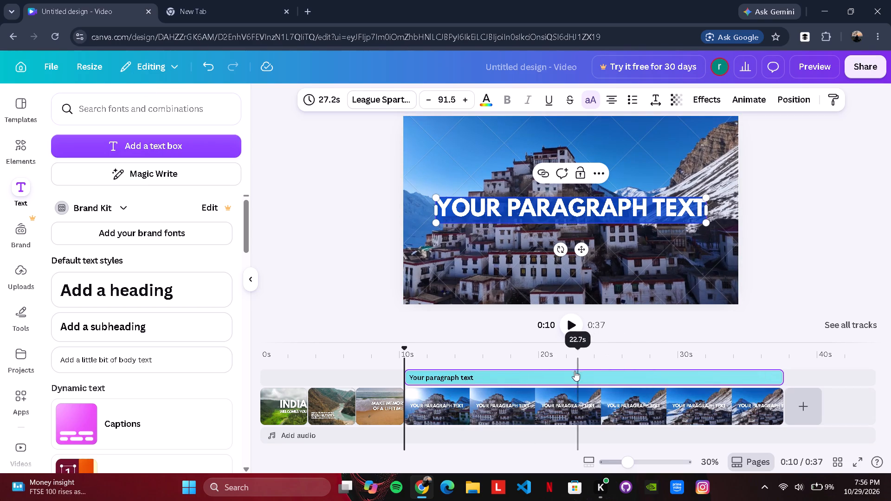
left_click(675, 206)
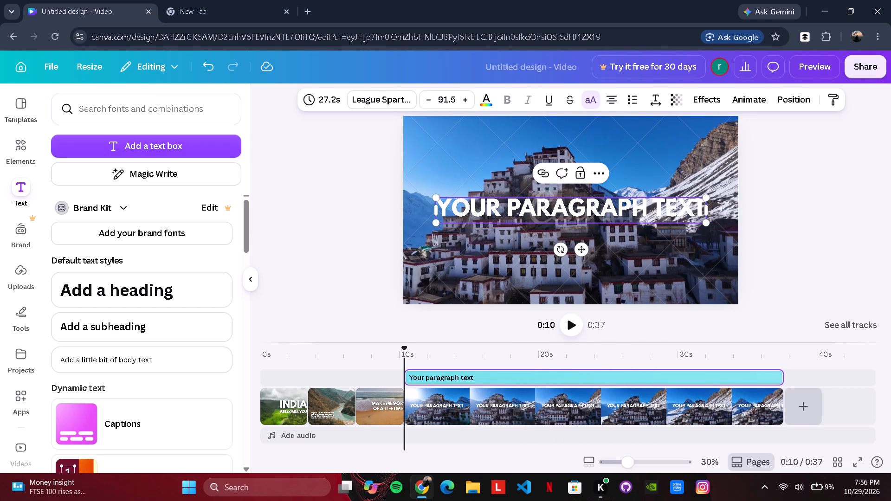
key("ctrl+a")
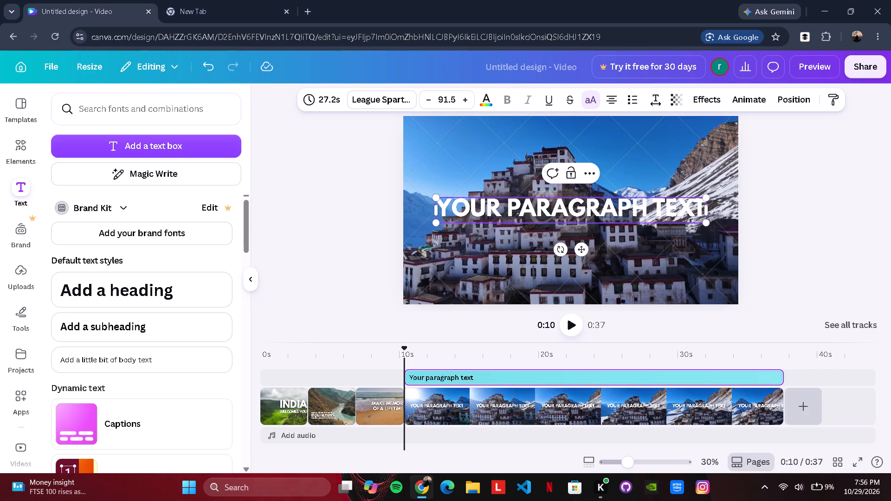
left_click(651, 208)
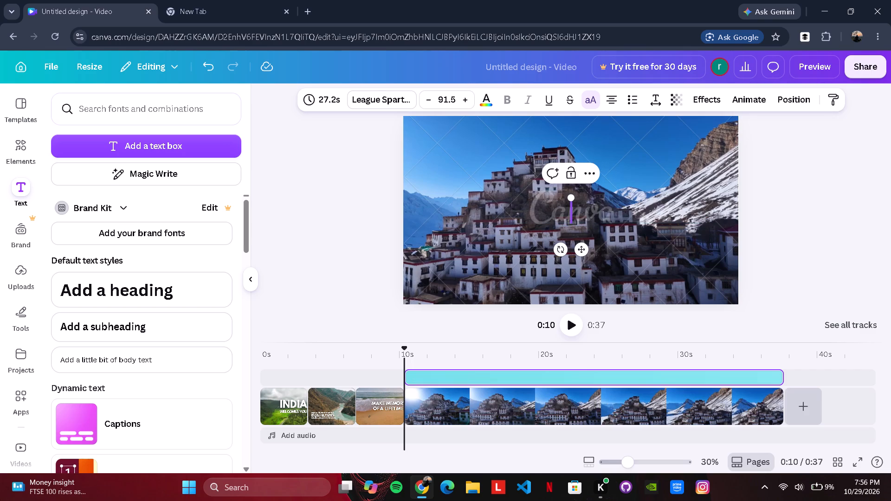
key("shift+h")
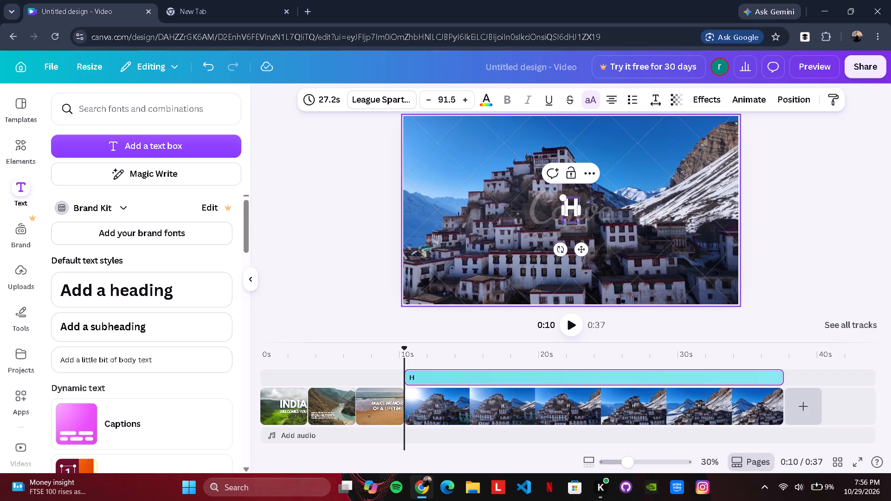
type("imachal")
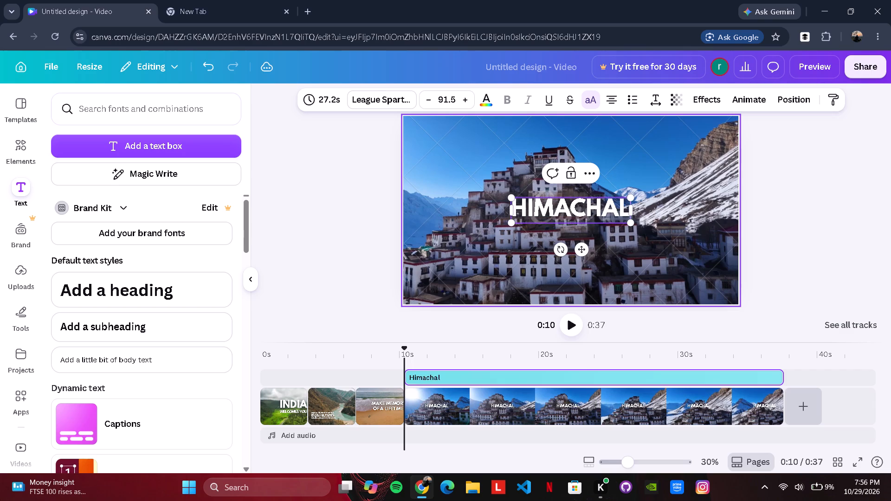
key("space")
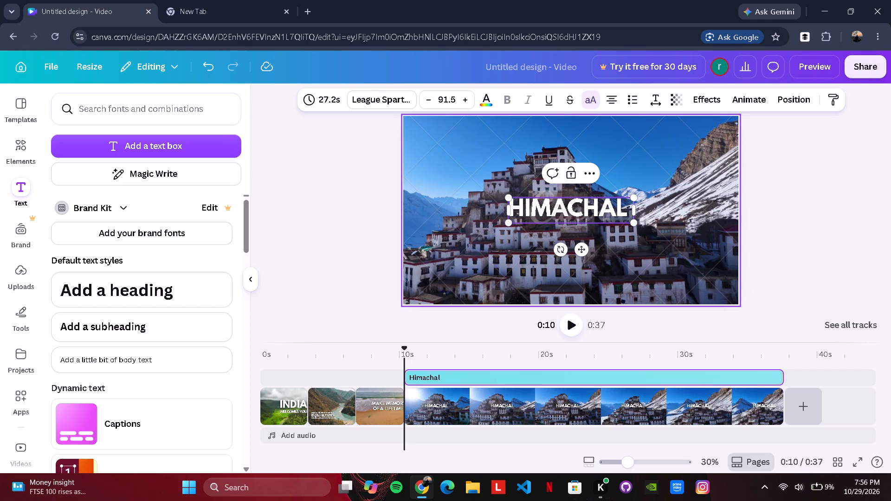
type("Pr")
type("adesh")
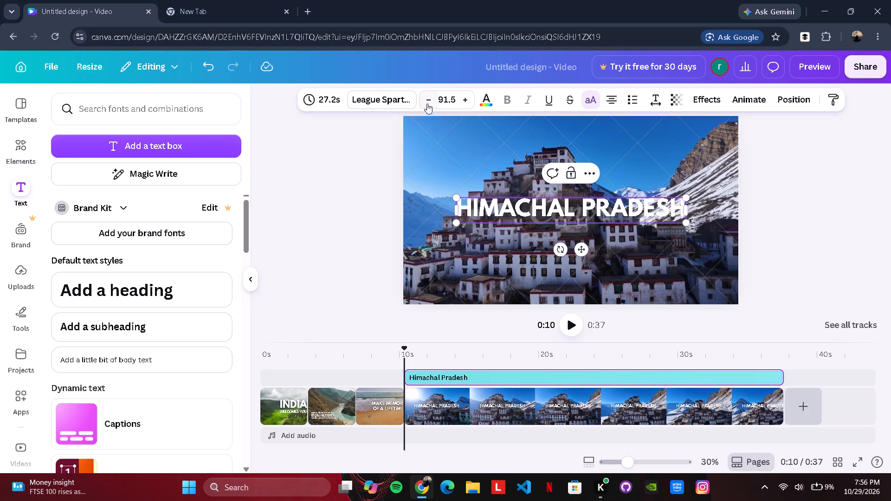
Format the "Himachal Pradesh" title in the Gagalin font at size 81.5.
left_click(395, 99)
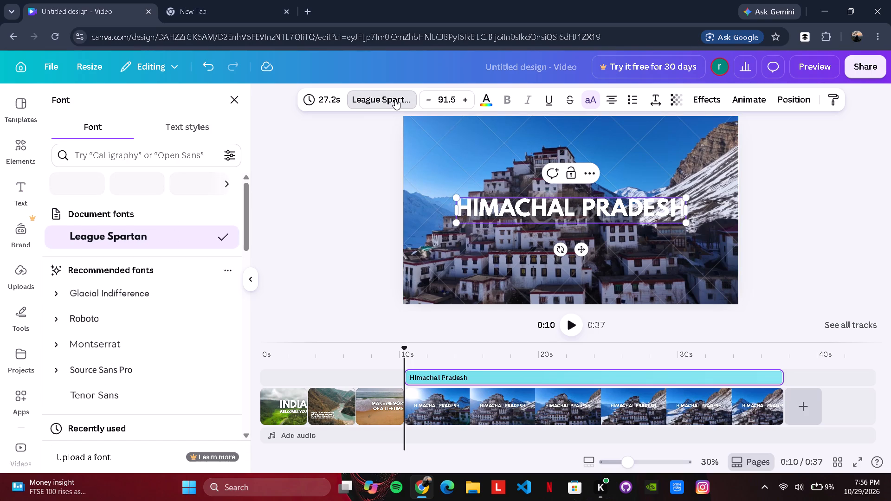
scroll(195, 354, "down", 5)
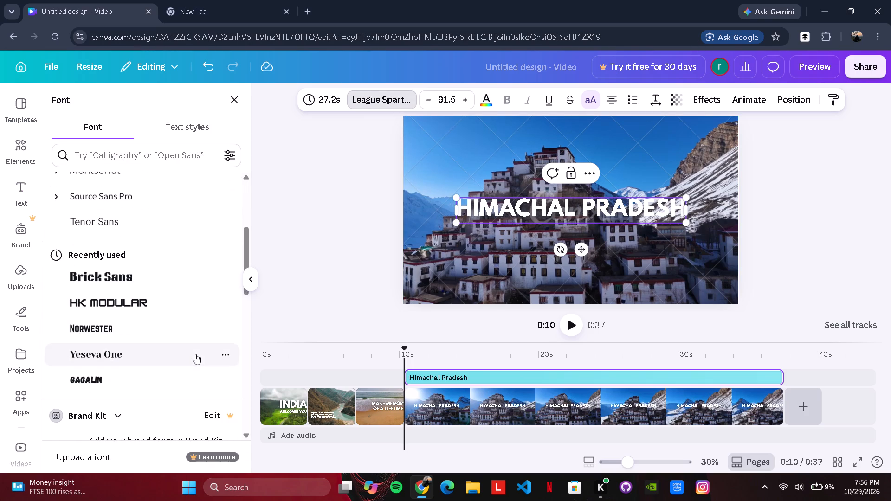
left_click(128, 375)
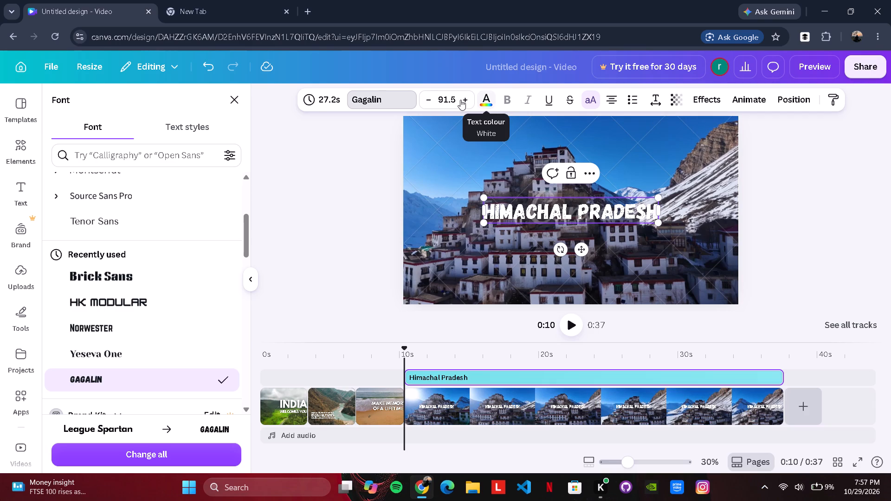
left_click(426, 103)
left_click(426, 103)
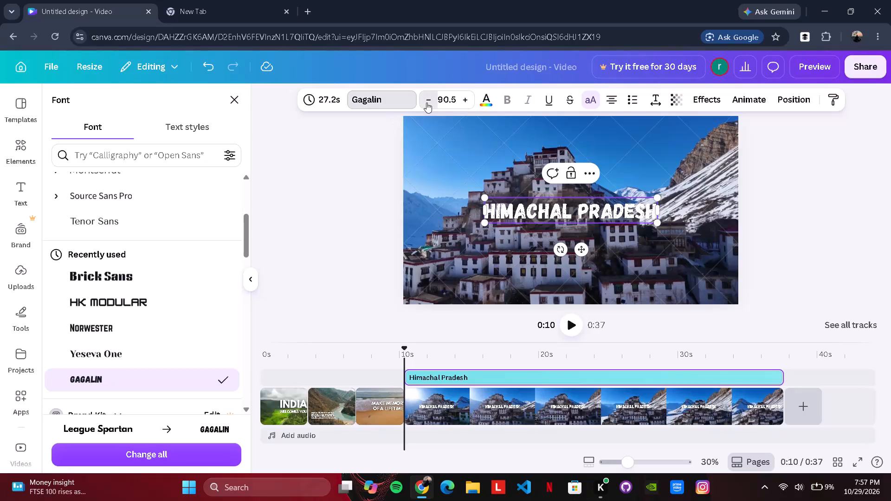
left_click(426, 103)
left_click(426, 103)
triple_click(426, 103)
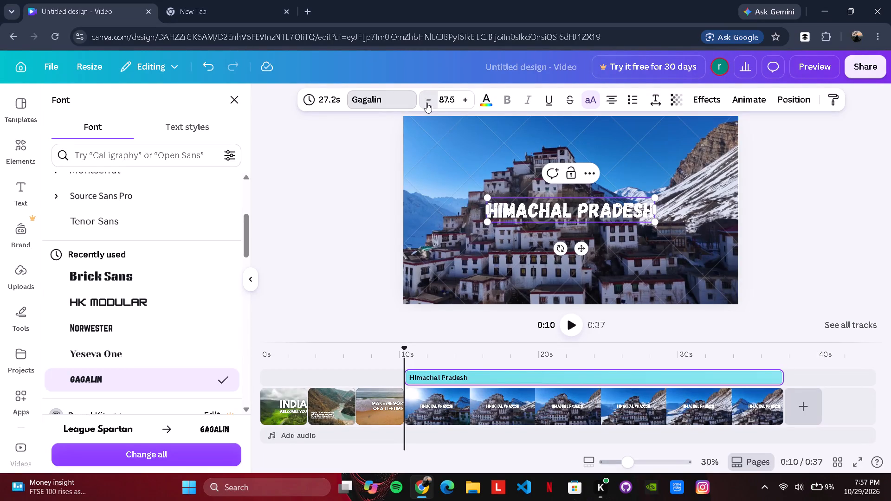
triple_click(426, 103)
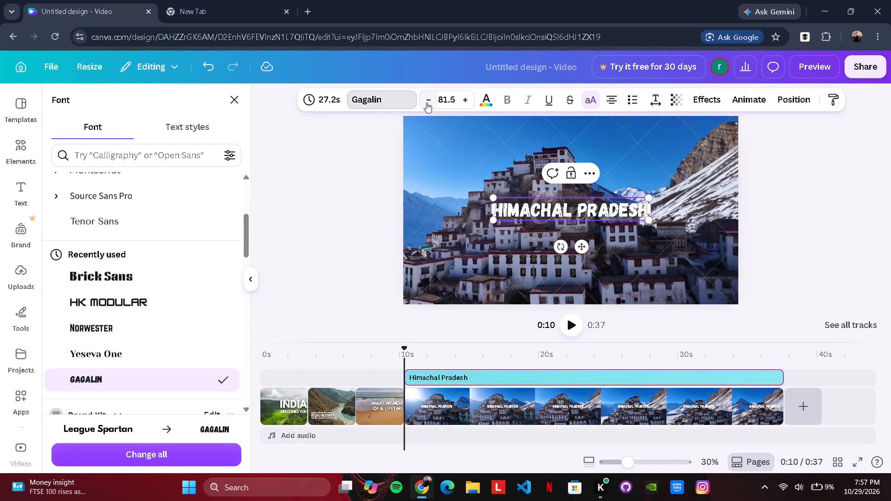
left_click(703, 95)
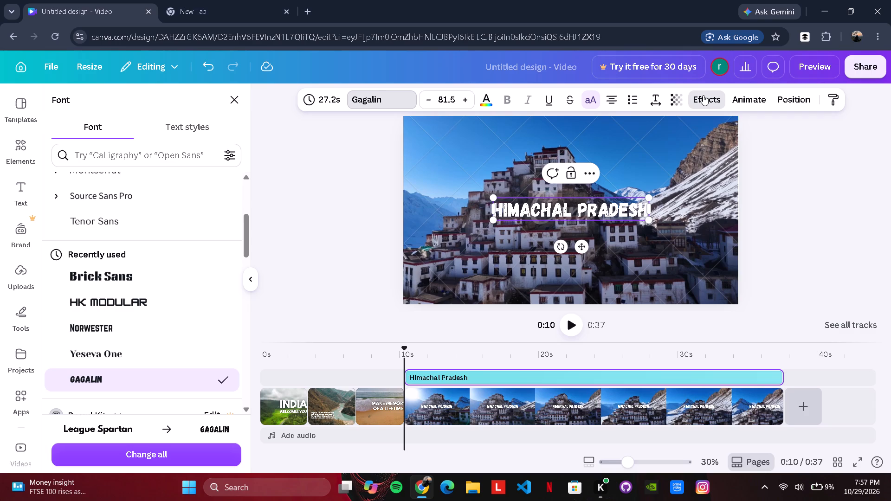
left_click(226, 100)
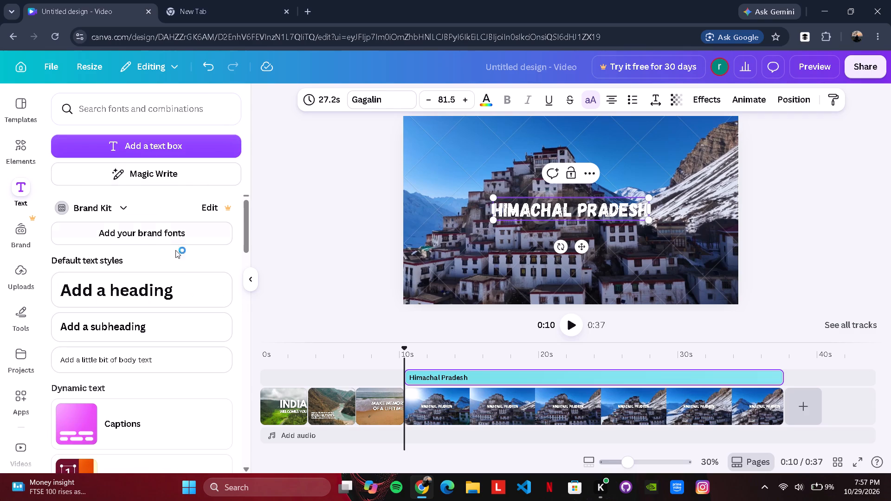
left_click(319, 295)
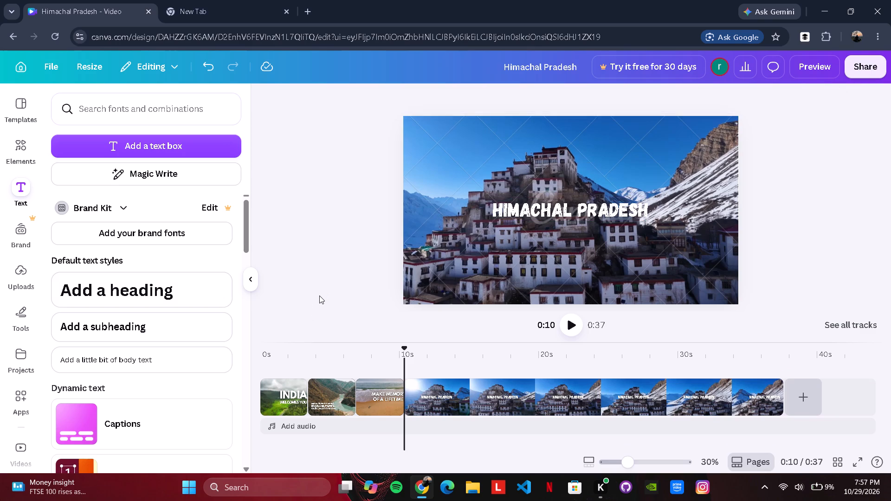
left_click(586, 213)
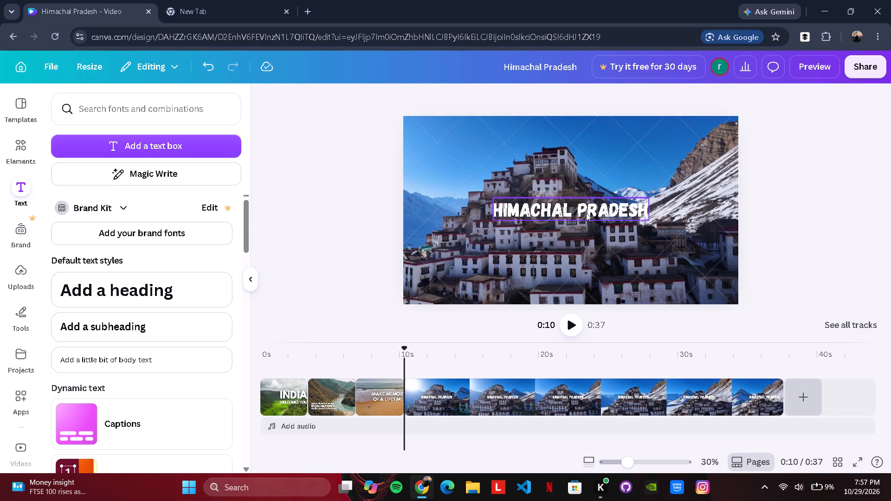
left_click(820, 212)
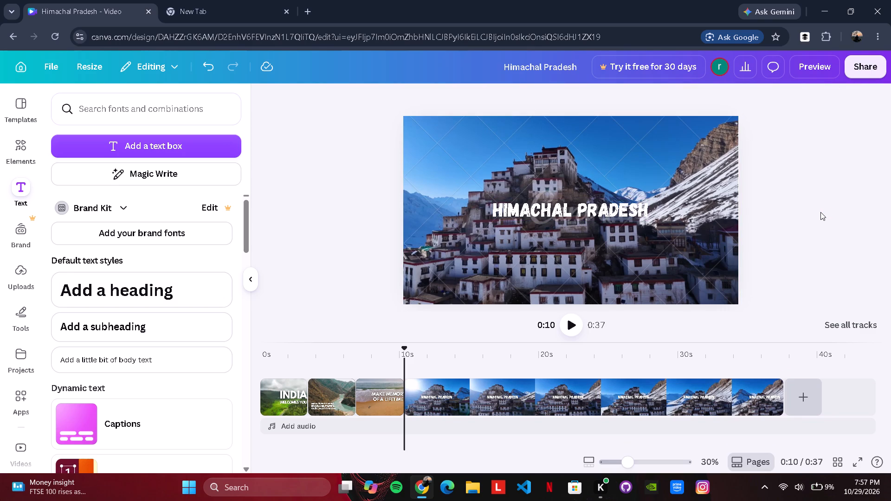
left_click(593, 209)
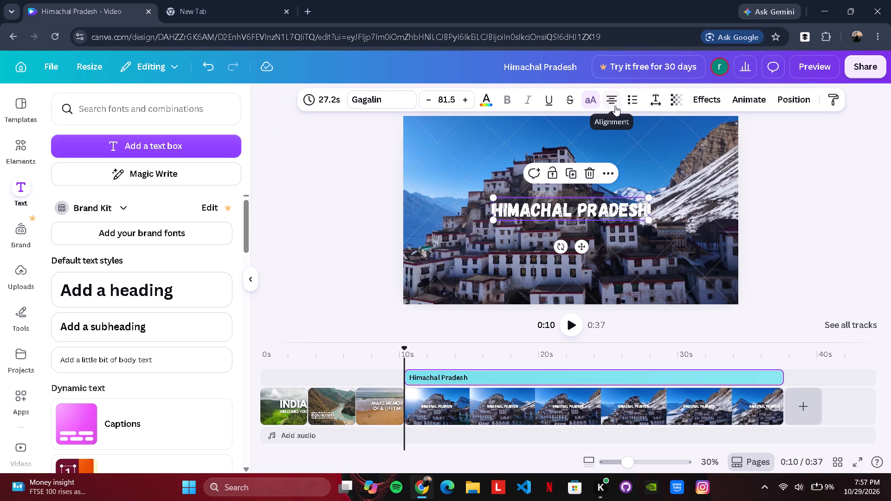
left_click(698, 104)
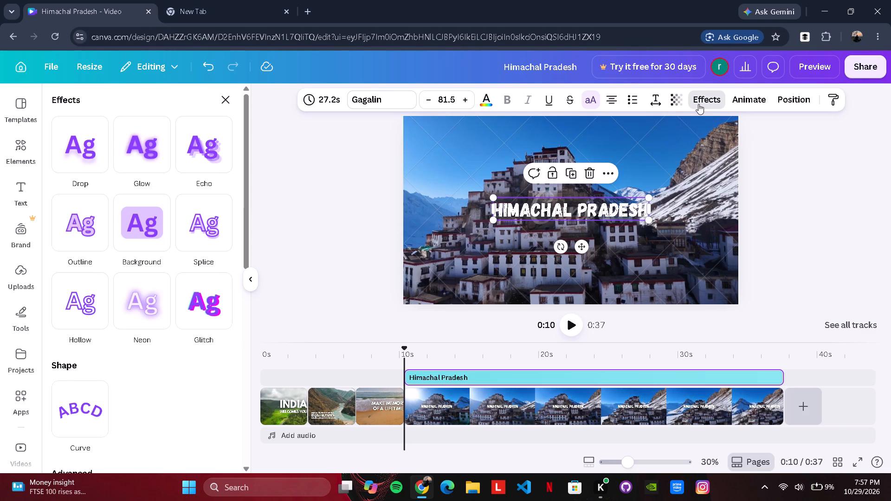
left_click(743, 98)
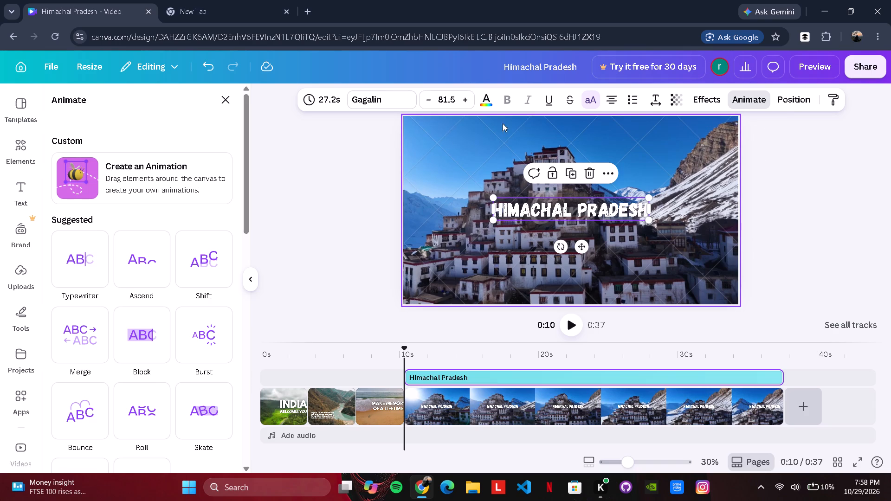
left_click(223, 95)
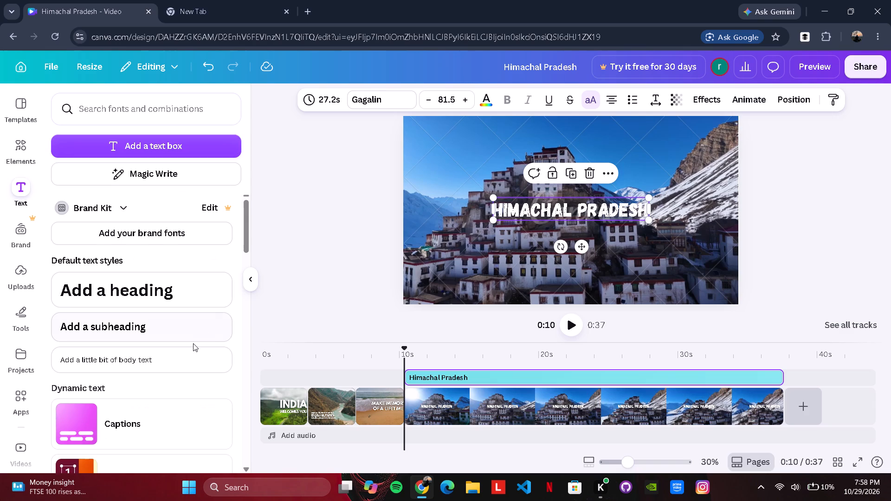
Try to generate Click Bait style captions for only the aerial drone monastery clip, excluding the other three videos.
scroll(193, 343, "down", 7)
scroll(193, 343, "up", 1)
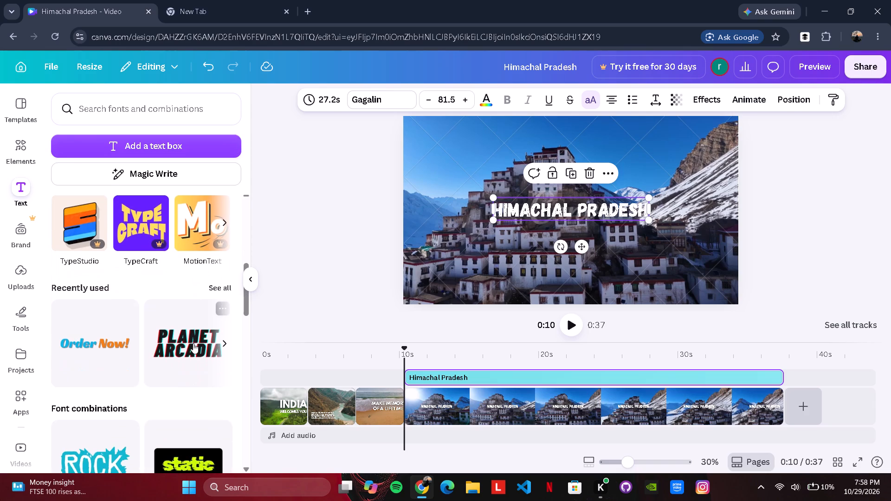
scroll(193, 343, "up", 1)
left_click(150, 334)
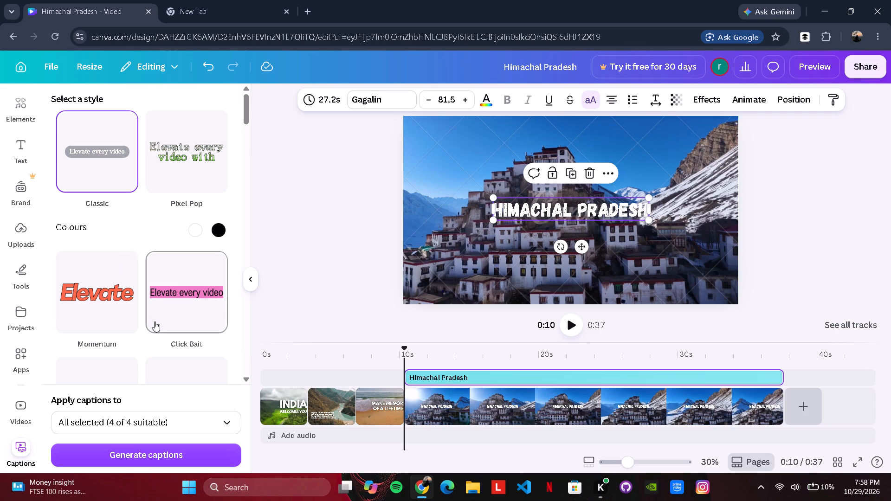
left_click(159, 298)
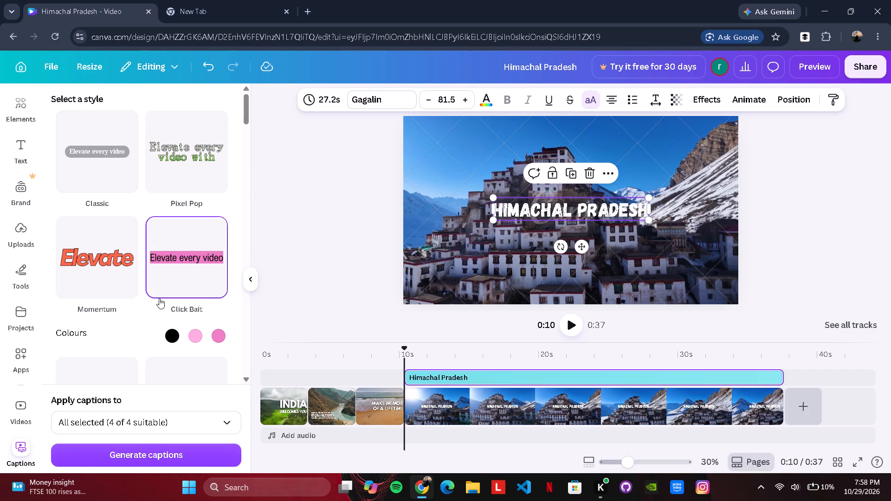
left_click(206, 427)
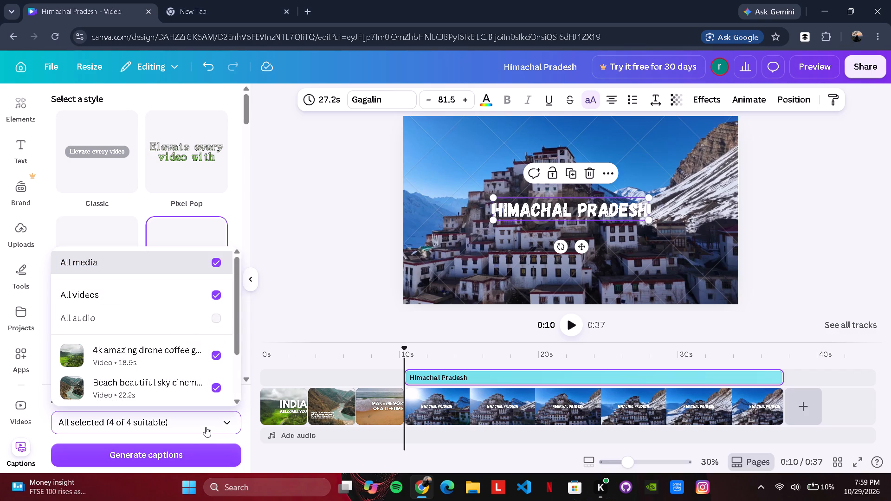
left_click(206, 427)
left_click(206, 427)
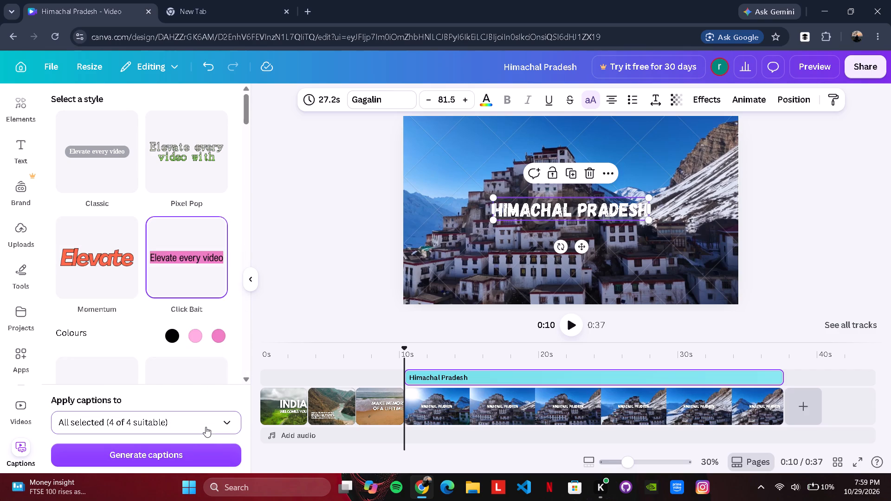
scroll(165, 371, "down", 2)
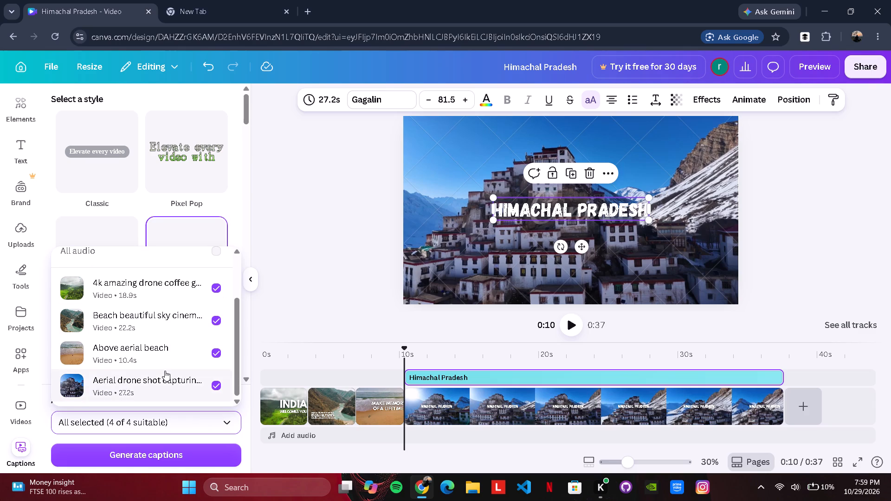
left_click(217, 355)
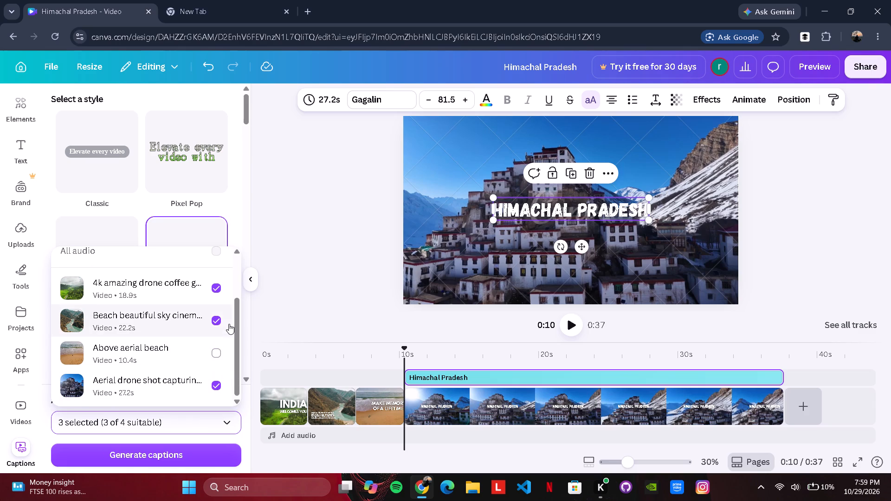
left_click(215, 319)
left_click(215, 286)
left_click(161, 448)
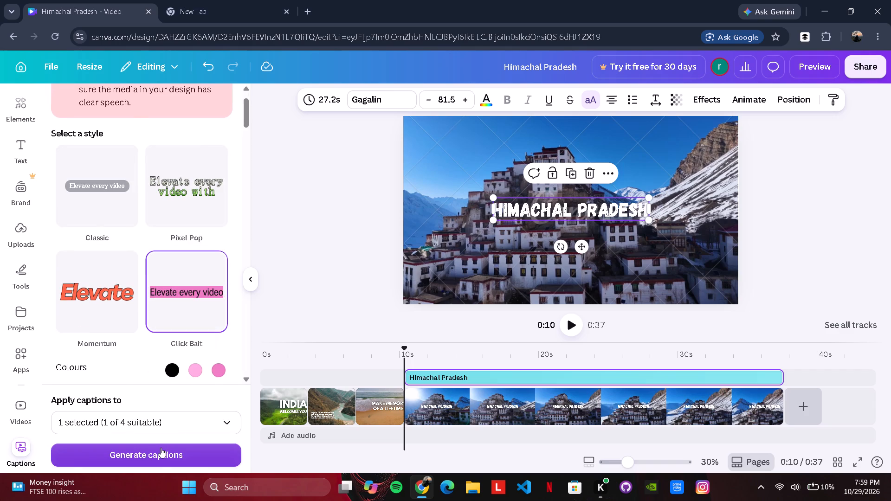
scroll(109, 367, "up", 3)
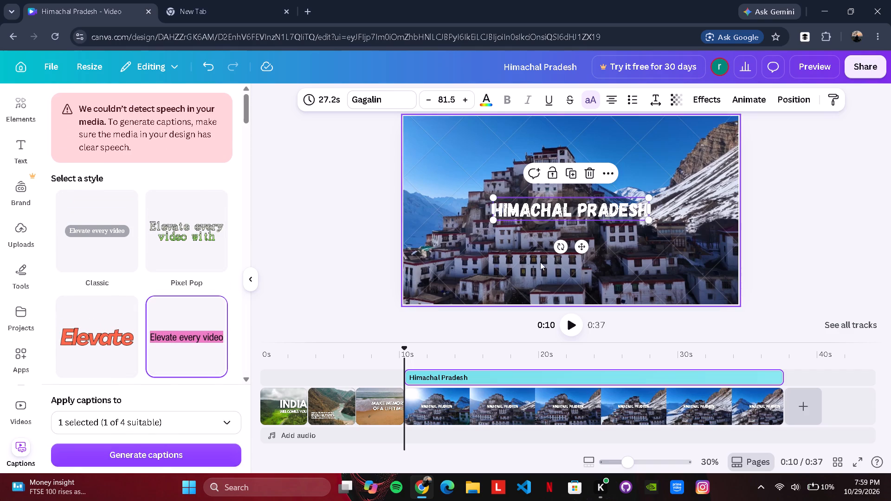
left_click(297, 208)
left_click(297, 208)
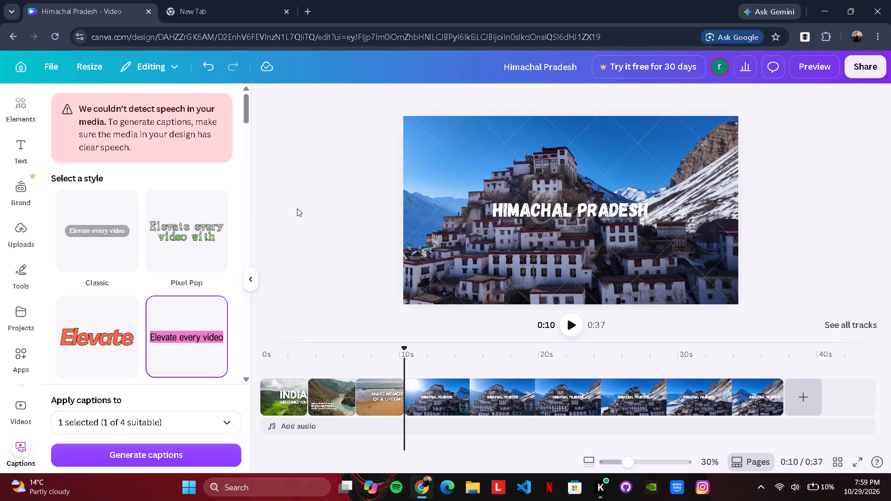
Move the "Himachal Pradesh" title to the lower-left corner of the monastery clip.
left_click_drag(515, 213, 506, 218)
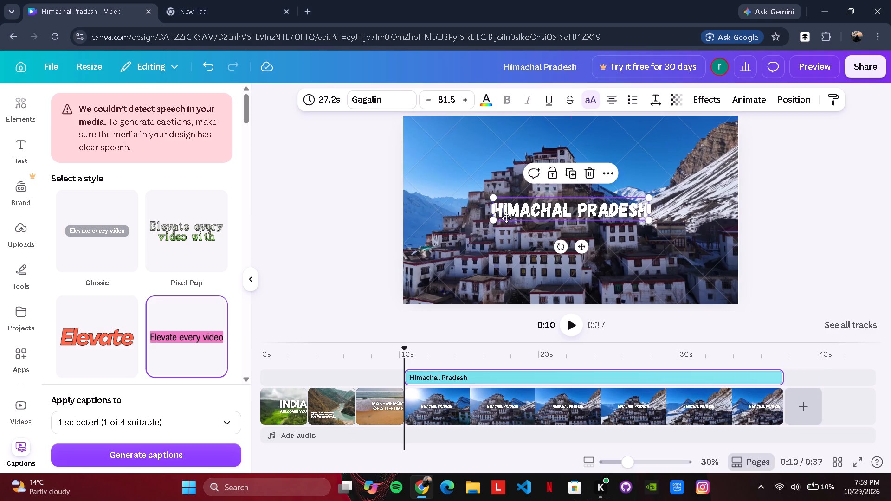
left_click_drag(506, 218, 429, 289)
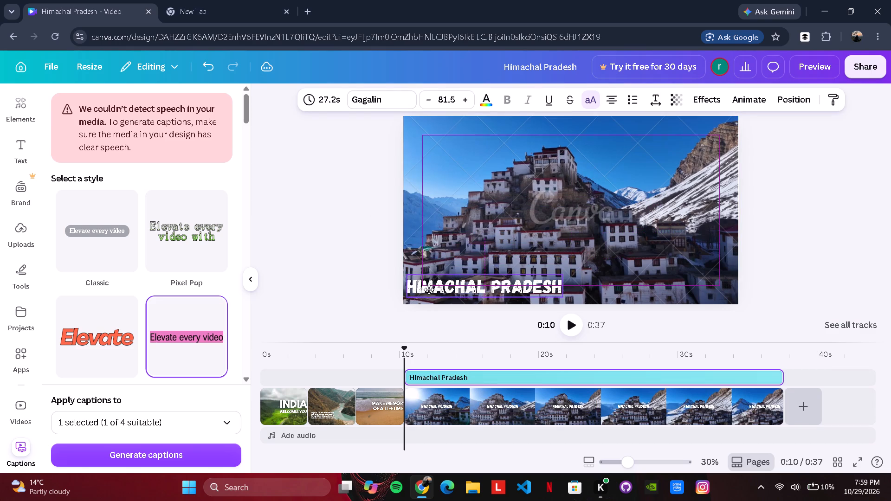
left_click_drag(429, 289, 431, 293)
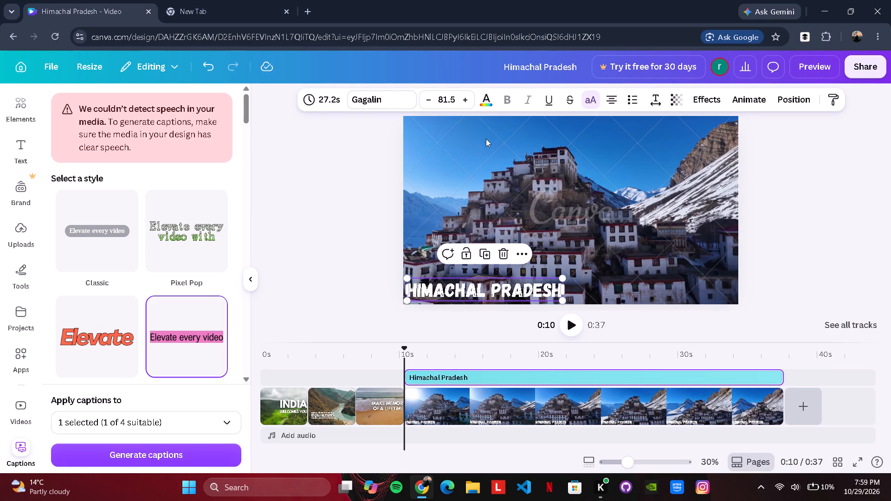
left_click(370, 225)
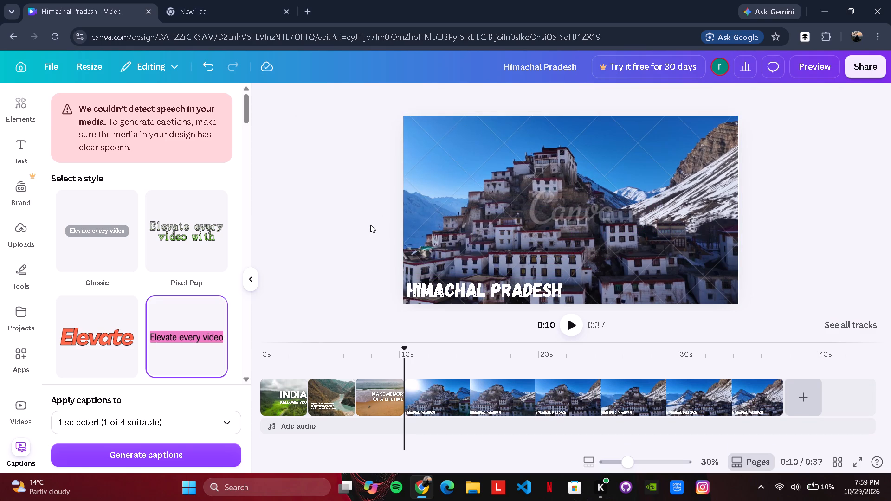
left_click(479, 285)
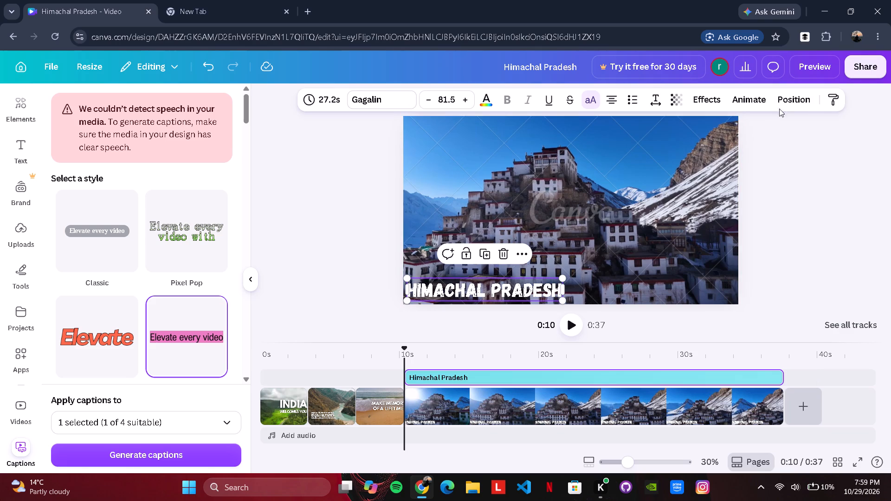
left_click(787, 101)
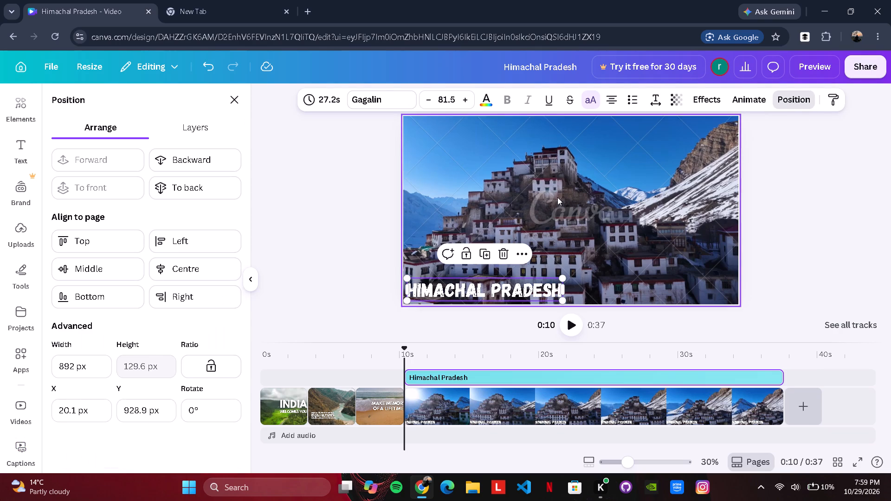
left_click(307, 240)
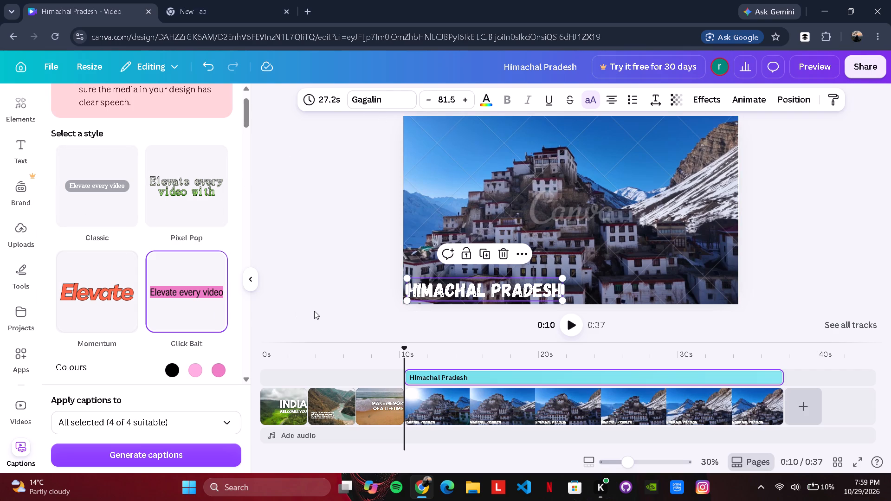
Play the monastery clip to preview the title in its corner position.
left_click(575, 324)
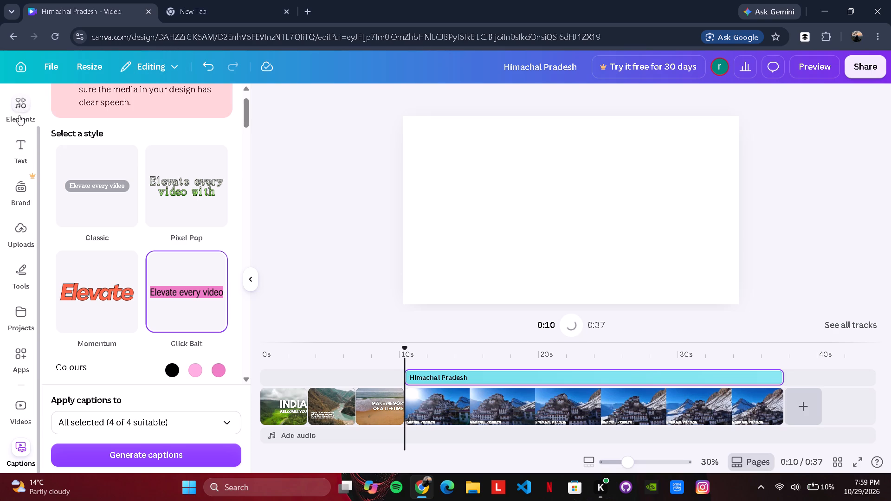
left_click(17, 112)
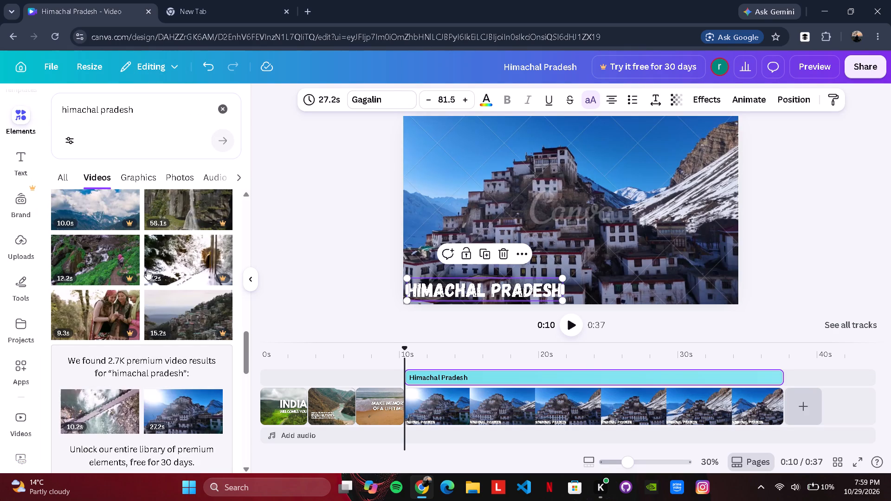
left_click(578, 322)
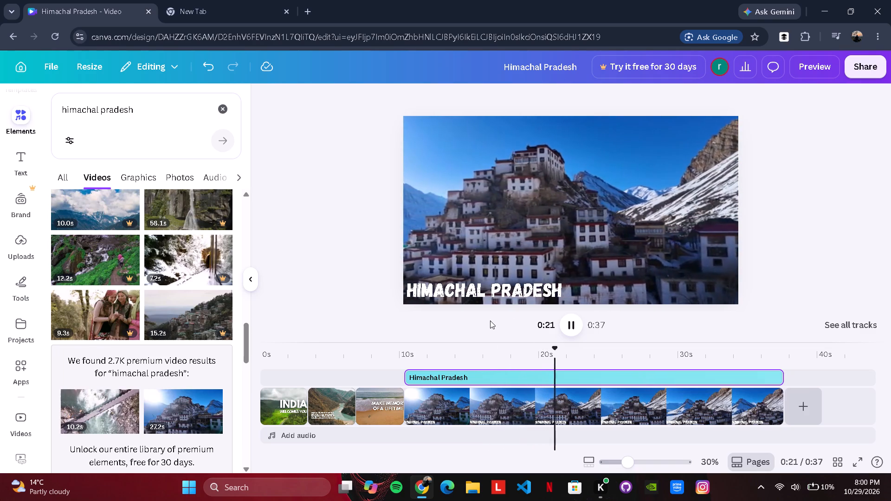
left_click(765, 410)
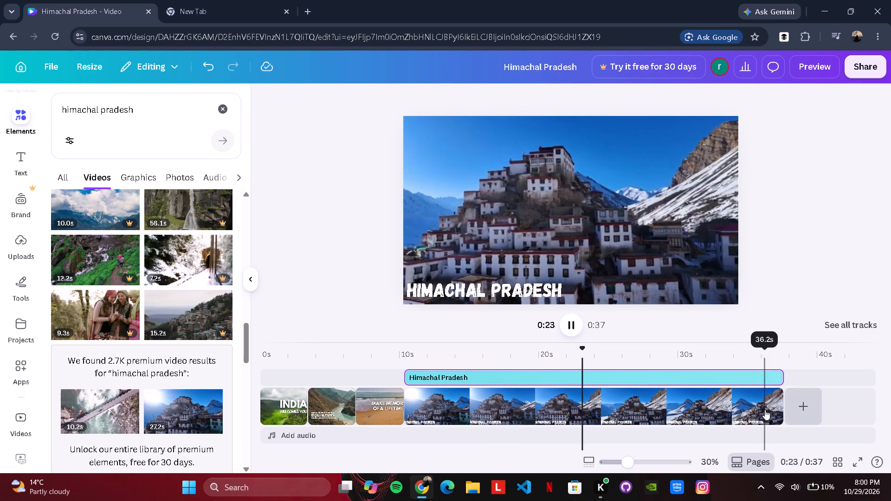
Add a blank page after the monastery clip.
left_click(801, 402)
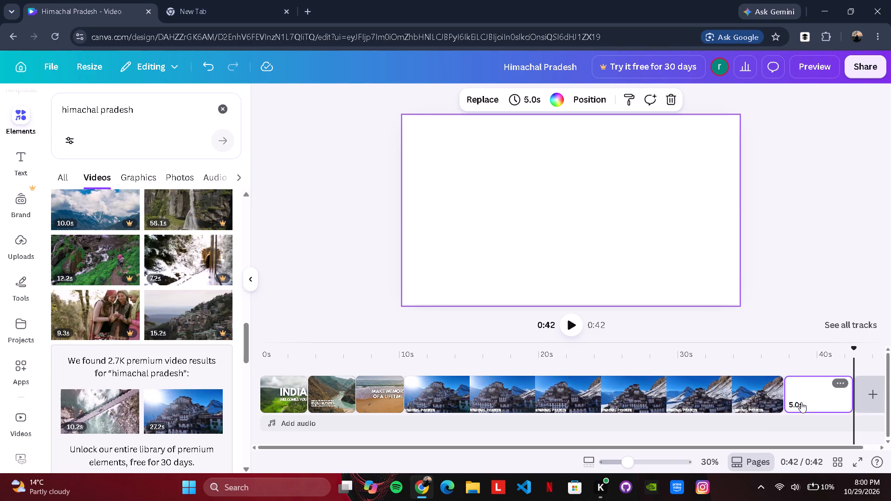
Search the video elements for "uttarakhand" and add the 18.6 s dusk clip of a lake between hillsides after the blank page.
left_click(168, 118)
left_click(153, 112)
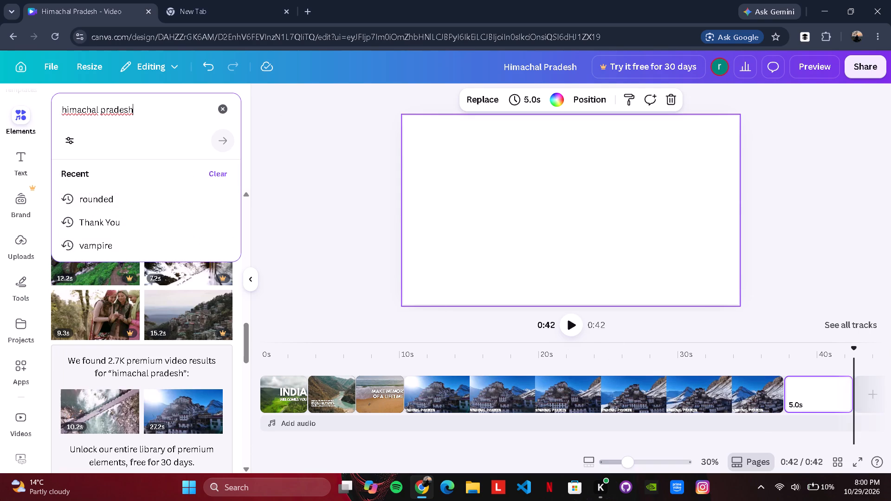
key("BackSpace")
key("BackSpace")
key("BackSpace")
key("BackSpace")
key("BackSpace")
key("BackSpace")
key("BackSpace")
key("BackSpace")
key("BackSpace")
key("BackSpace")
key("BackSpace")
key("BackSpace")
key("BackSpace")
key("BackSpace")
key("BackSpace")
key("BackSpace")
key("BackSpace")
key("BackSpace")
key("BackSpace")
key("BackSpace")
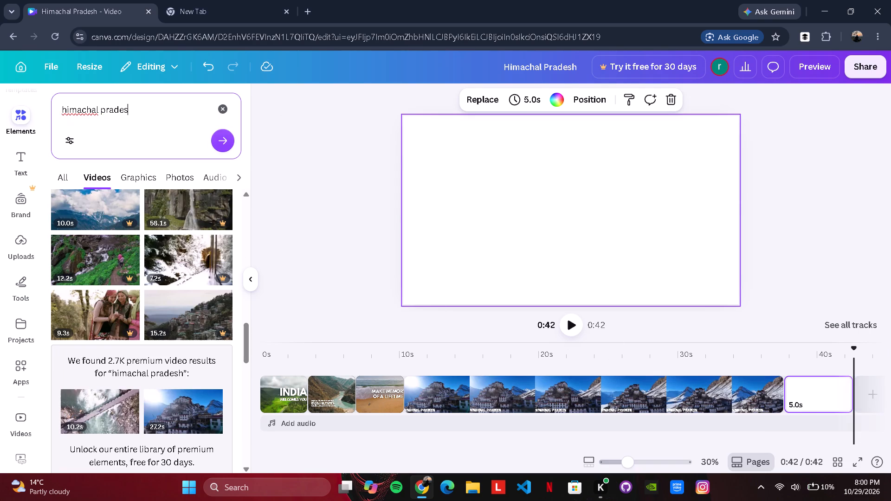
type("uttar")
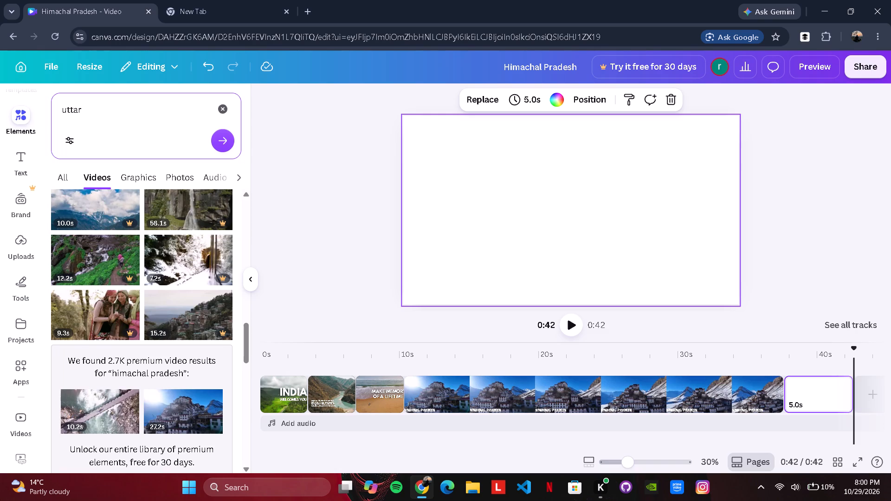
key("a")
type("khand")
key("Return")
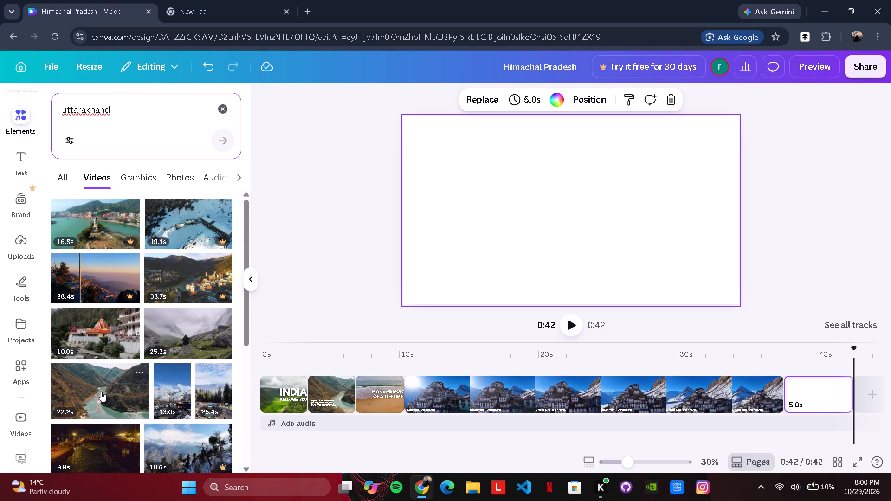
scroll(101, 392, "down", 1)
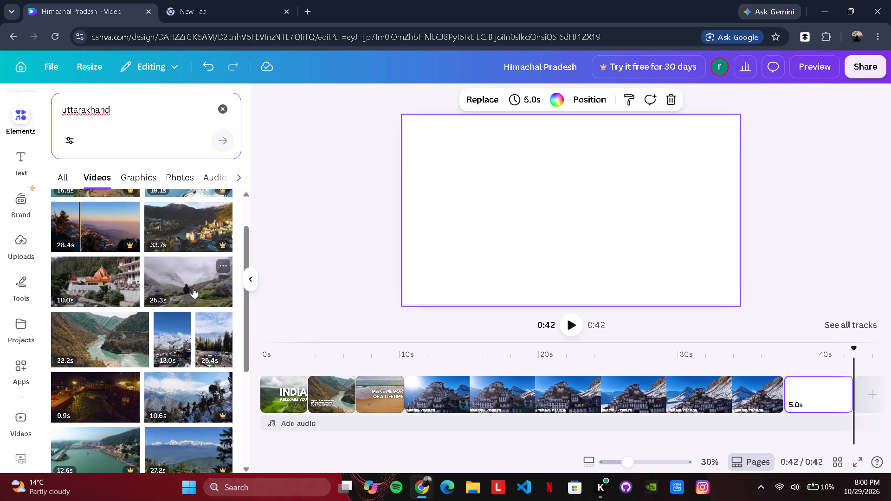
scroll(196, 280, "down", 2)
scroll(211, 234, "down", 1)
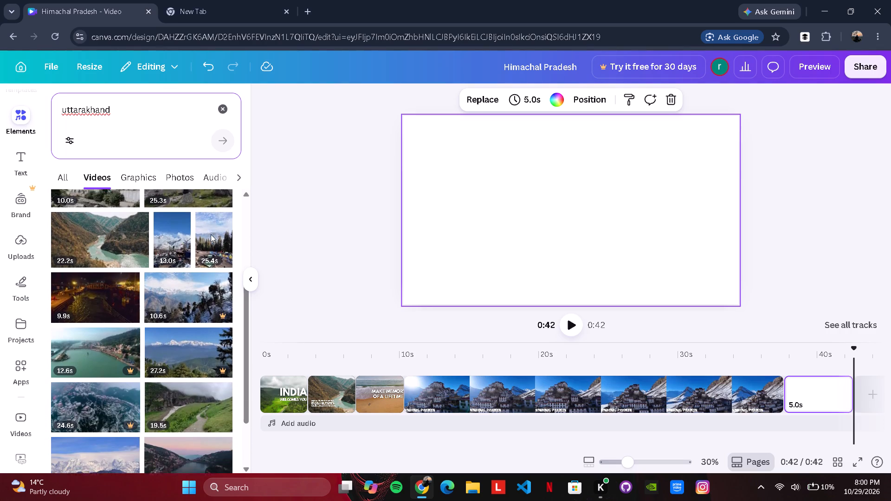
scroll(211, 234, "down", 2)
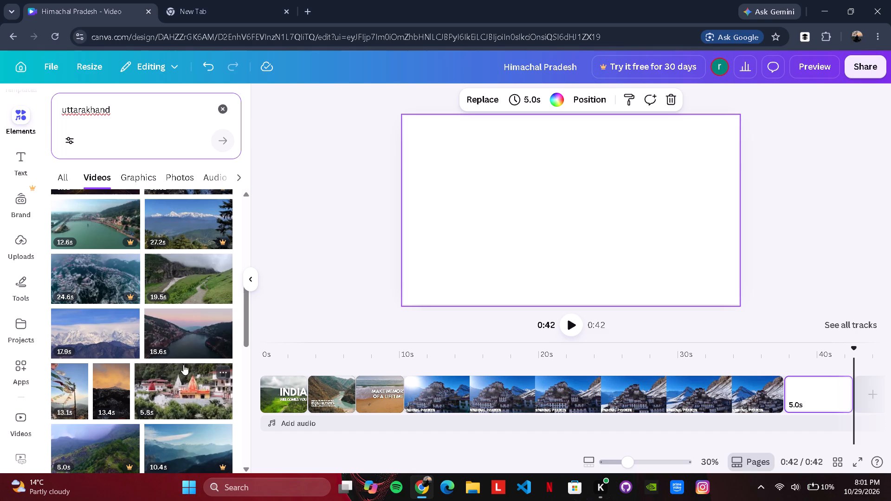
left_click(204, 334)
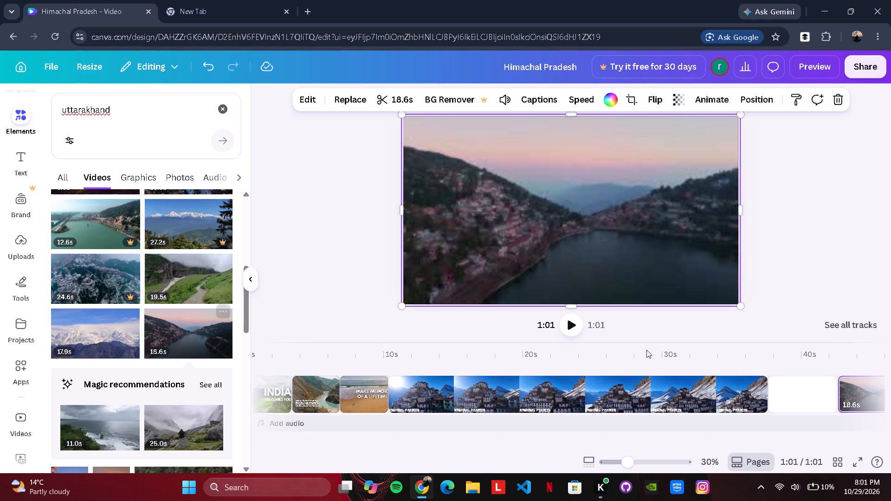
Delete the blank 5.0 s page between the monastery clip and the lake clip.
left_click(799, 403)
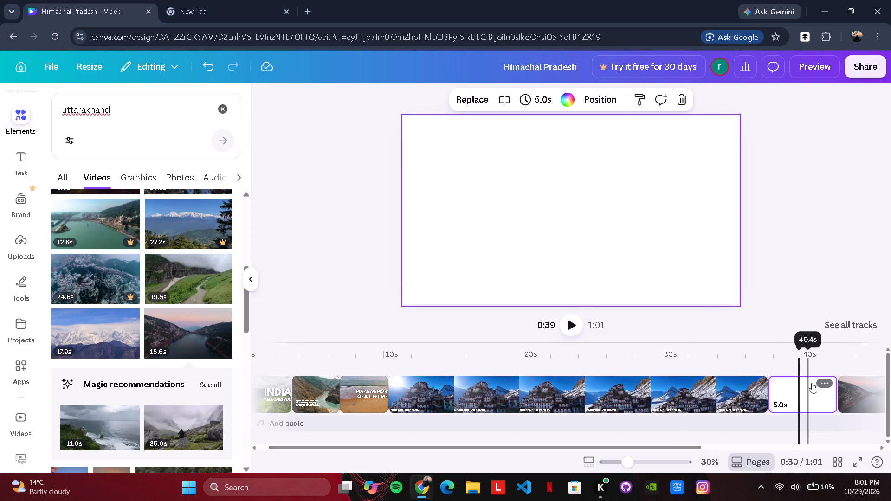
left_click(822, 376)
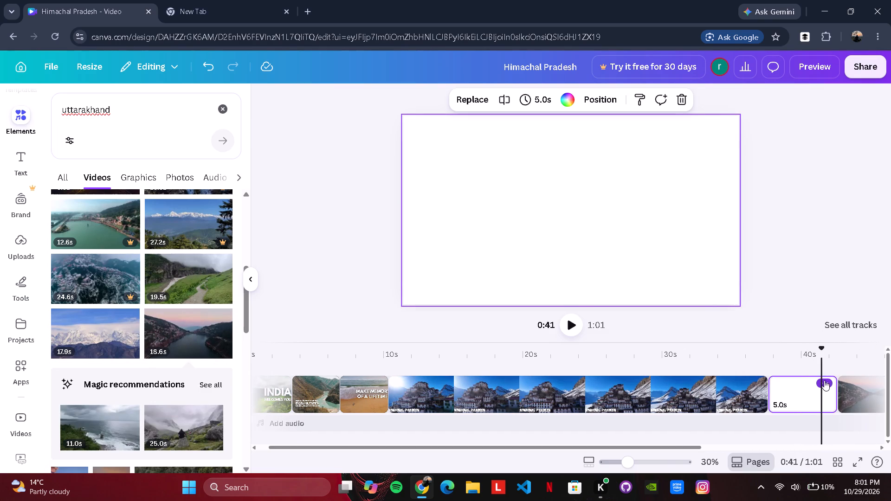
left_click(824, 381)
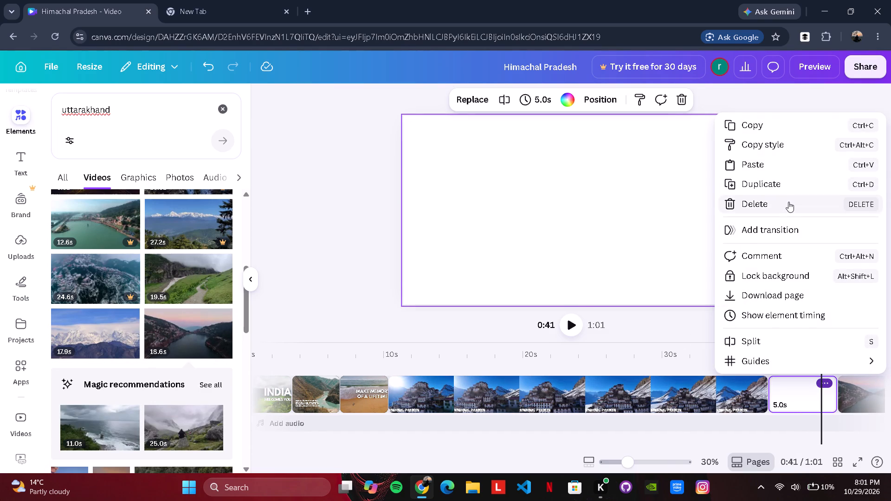
left_click(788, 202)
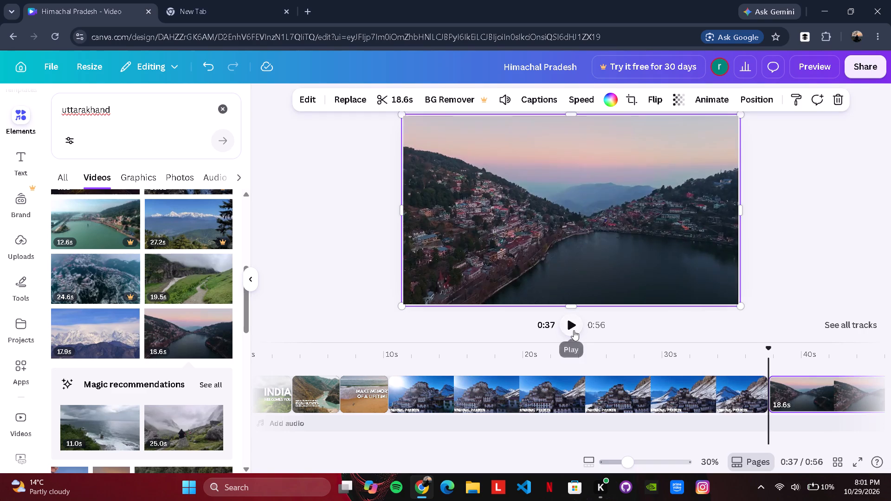
Play the lake clip to preview it following directly after the monastery clip.
left_click(574, 330)
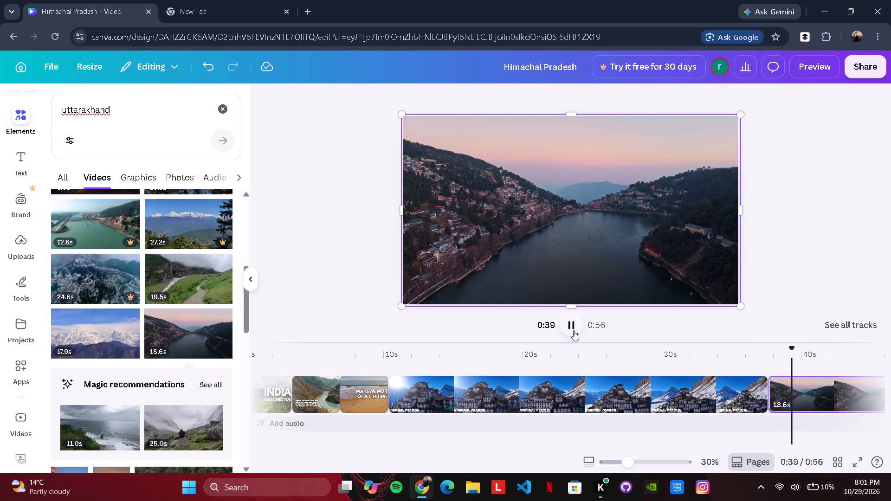
scroll(574, 330, "left", 1)
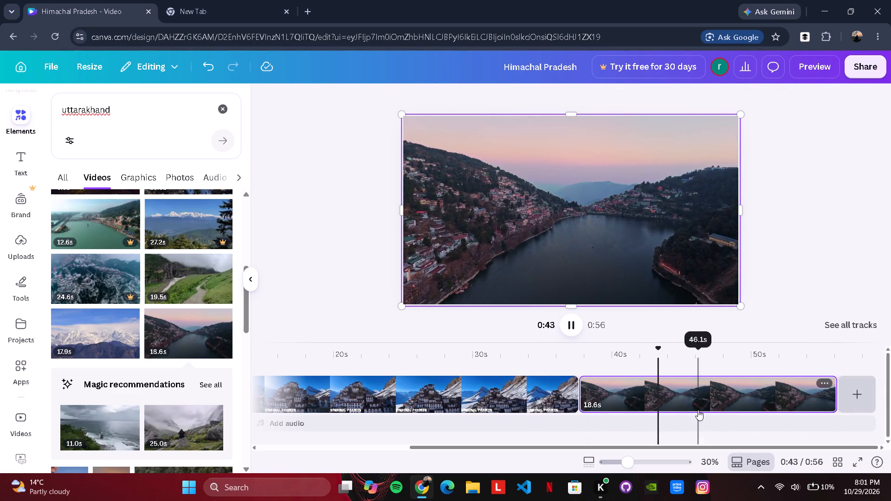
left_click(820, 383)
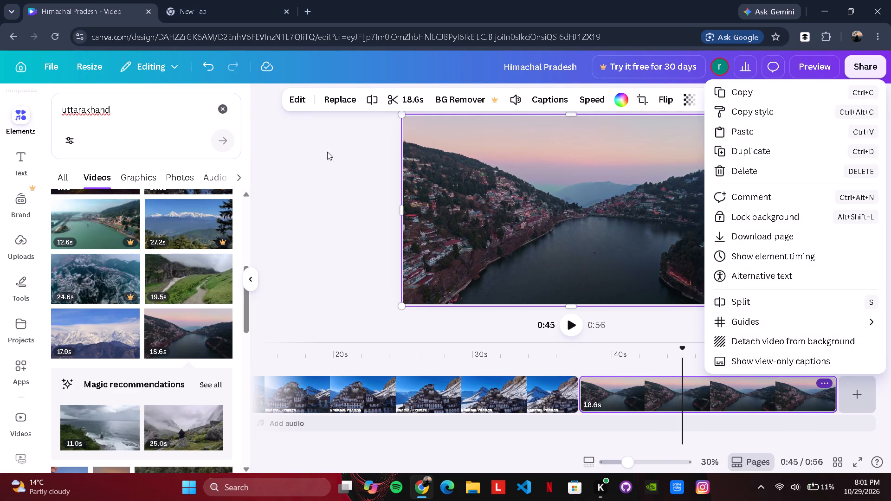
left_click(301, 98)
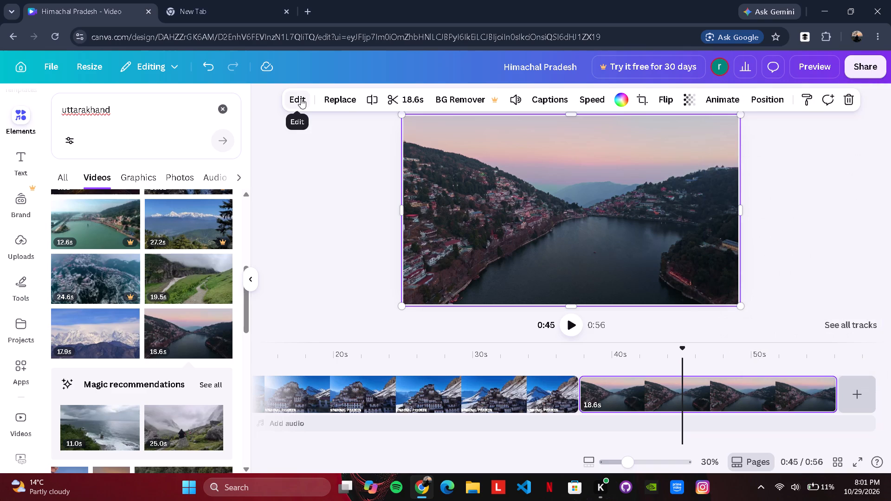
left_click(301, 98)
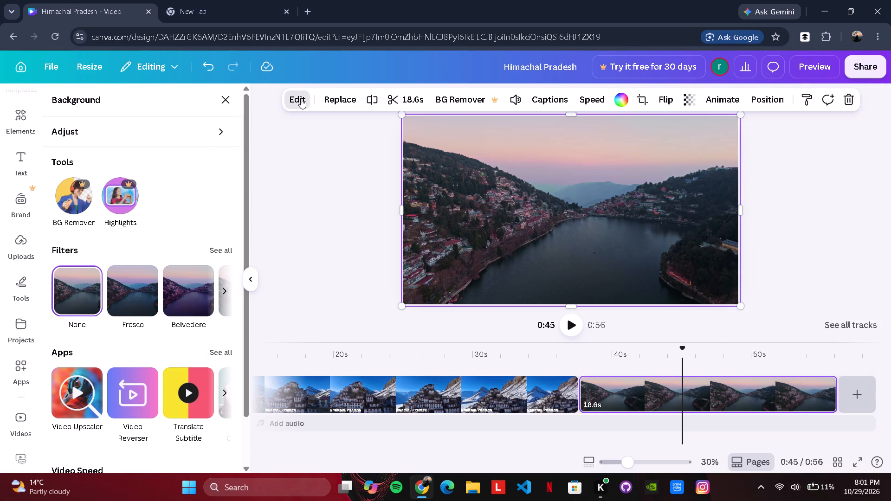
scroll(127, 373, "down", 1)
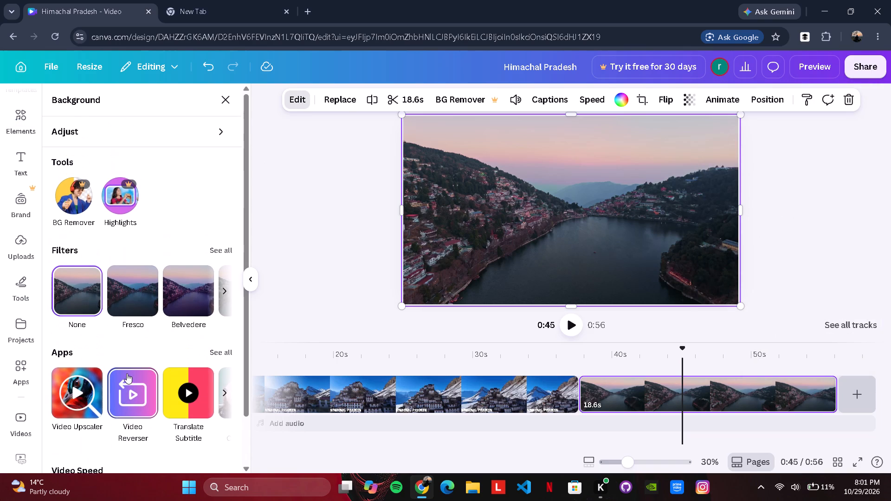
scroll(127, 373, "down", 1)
Add a text box to the lake clip and set its font to Gagalin.
left_click(20, 165)
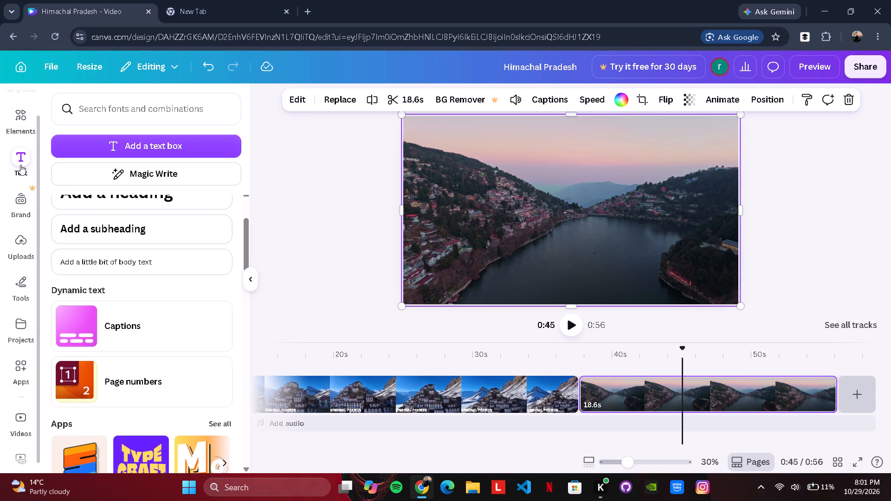
left_click(187, 146)
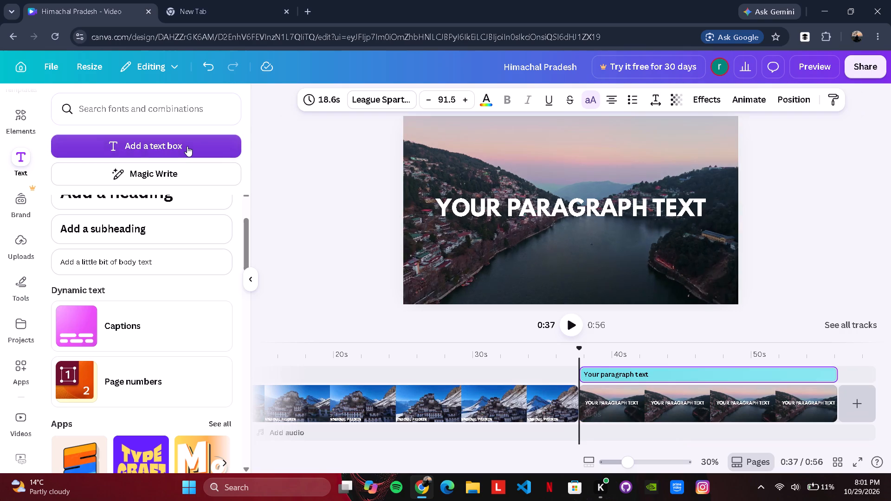
left_click(377, 93)
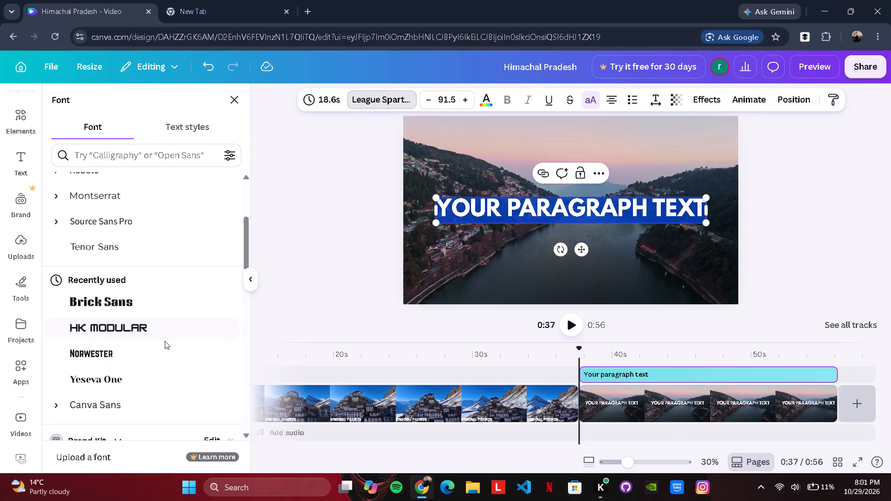
scroll(128, 332, "up", 1)
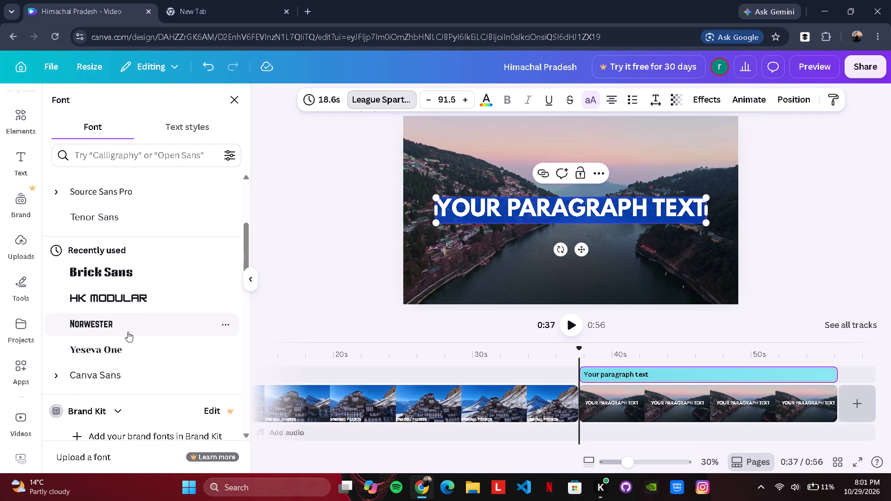
scroll(128, 332, "up", 1)
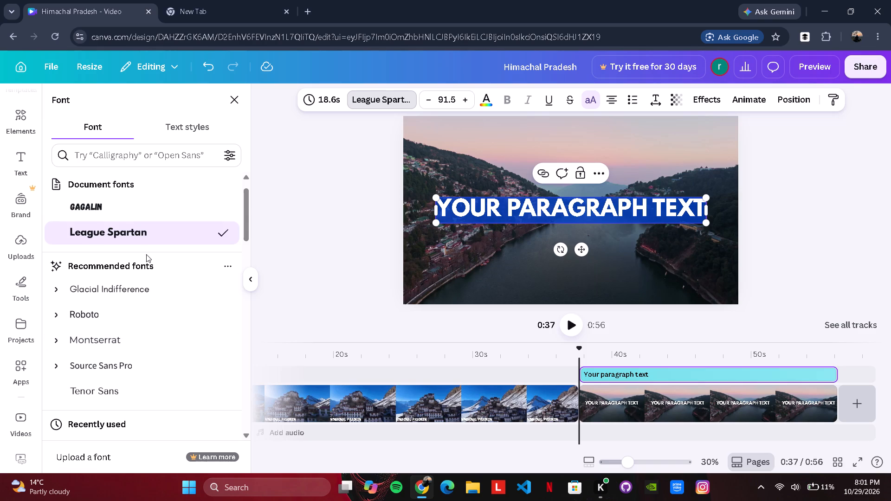
left_click(154, 212)
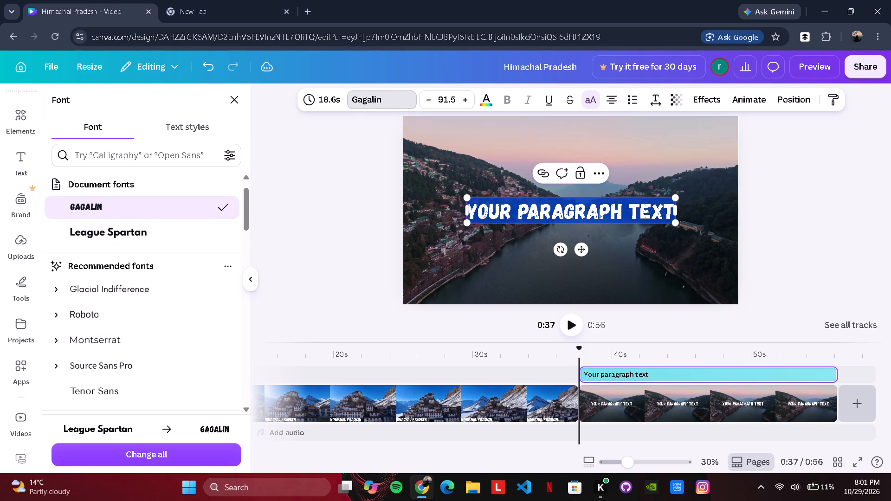
Replace the placeholder text on the lake clip with "uttarakhand".
key("BackSpace")
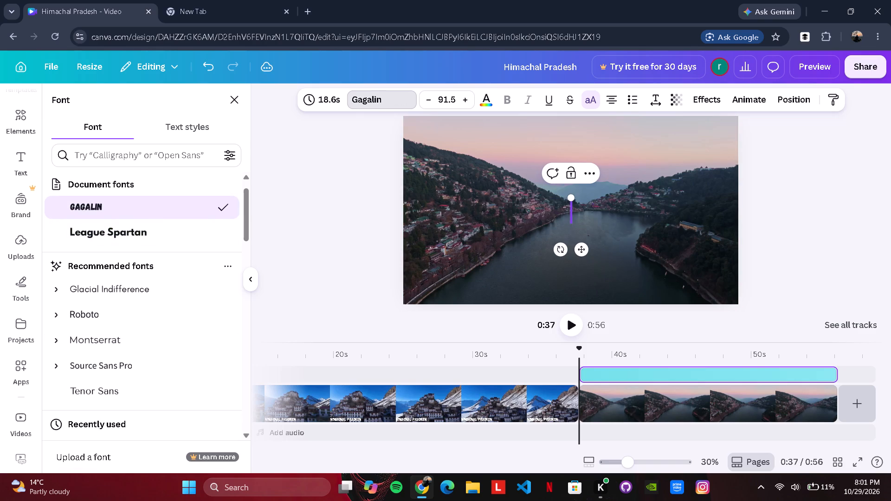
key("u")
type("Tt")
key("BackSpace")
key("BackSpace")
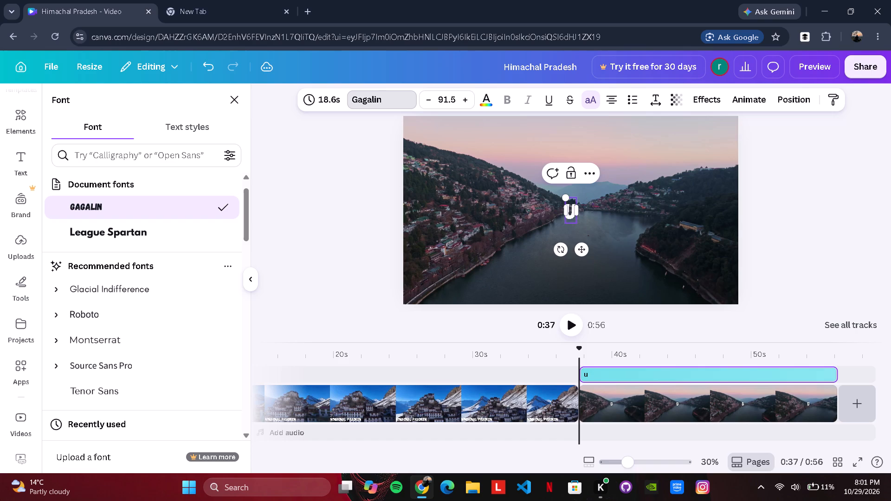
type("ttara")
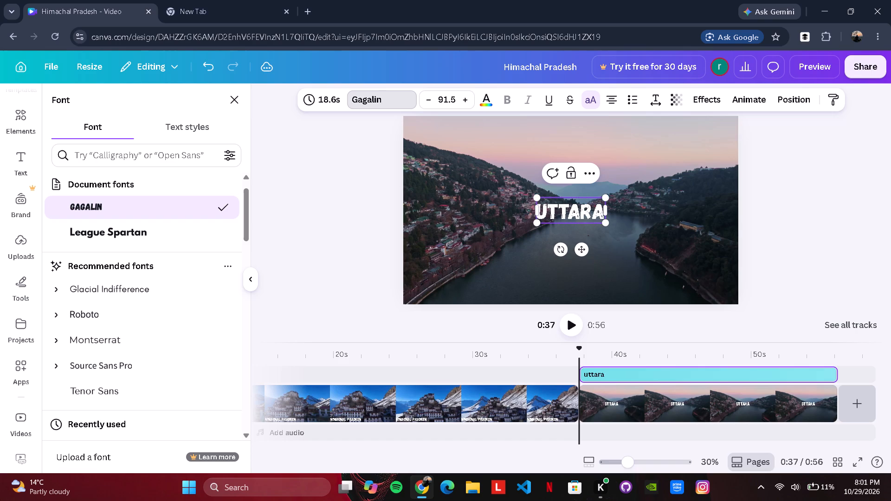
type("khand")
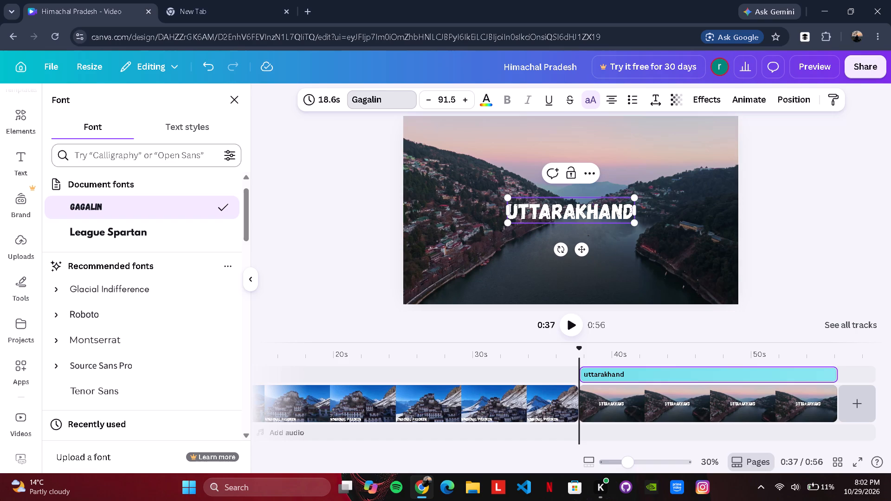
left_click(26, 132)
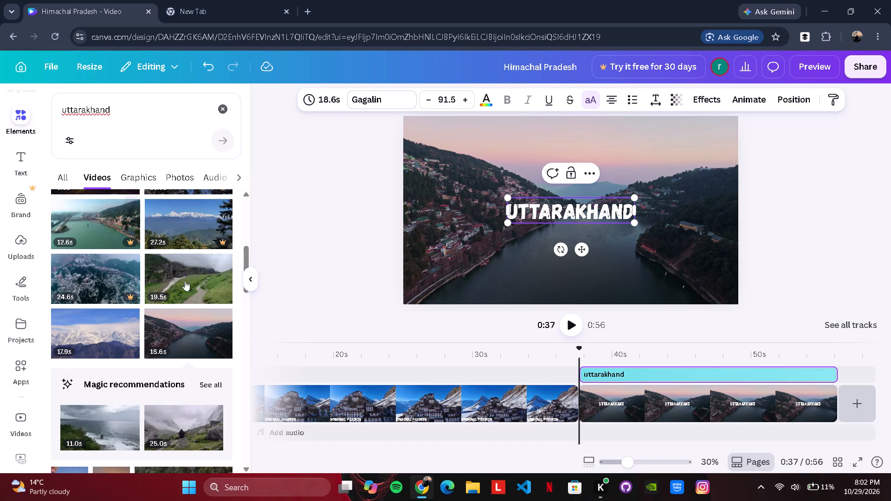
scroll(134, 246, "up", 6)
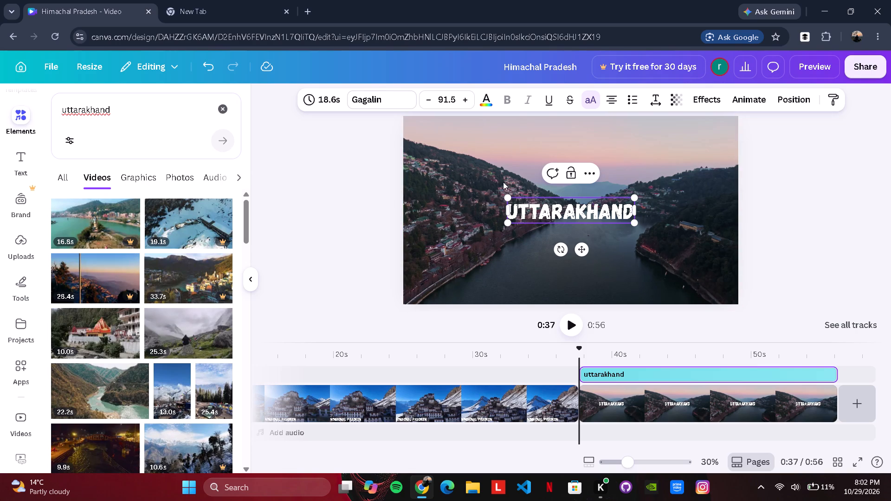
Reduce the "Uttarakhand" title's font size to 81.5, matching the "Himachal Pradesh" title on the monastery clip.
left_click(484, 406)
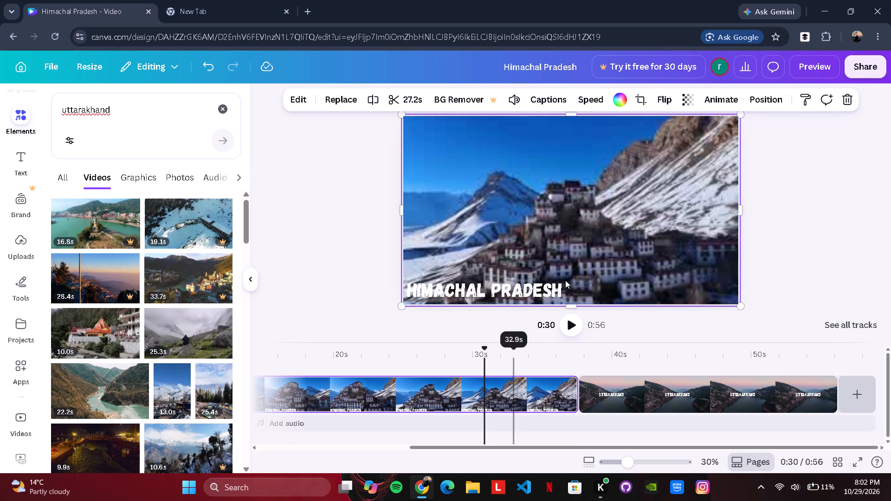
left_click(529, 289)
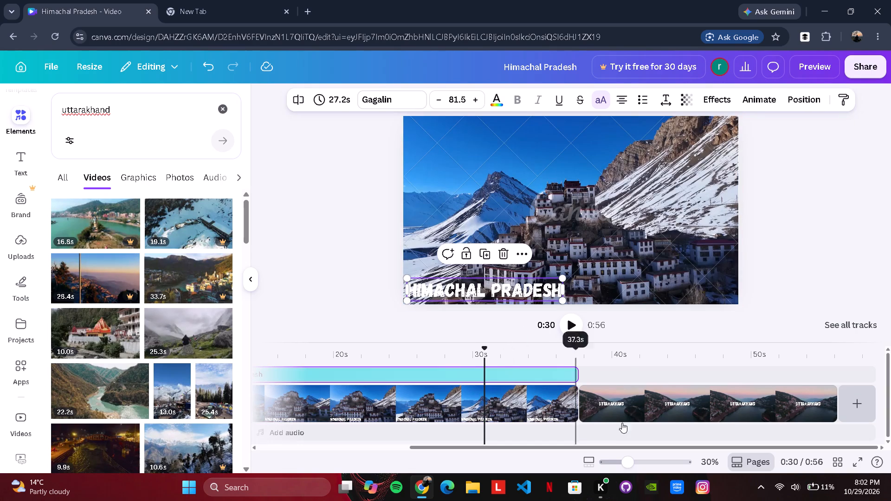
left_click(680, 416)
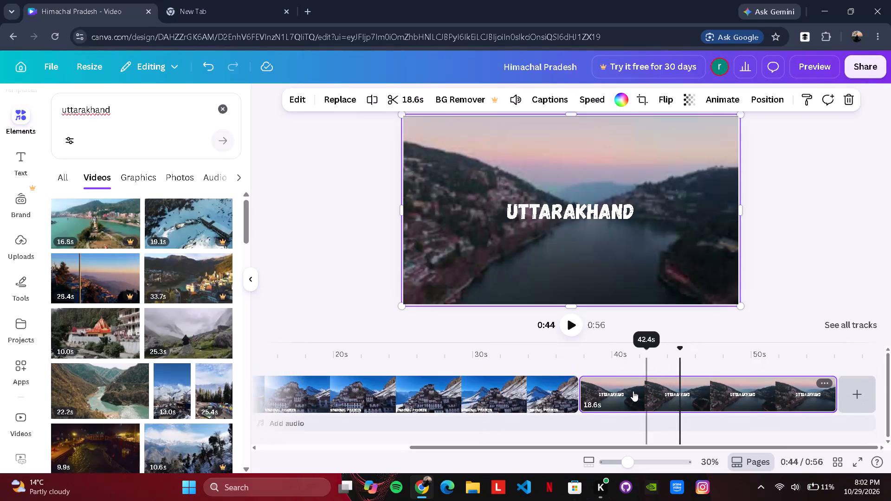
left_click(579, 215)
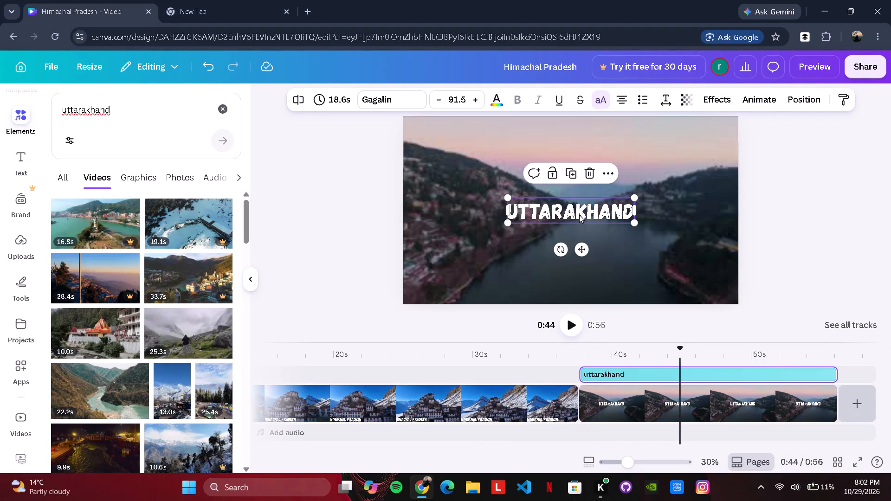
triple_click(435, 96)
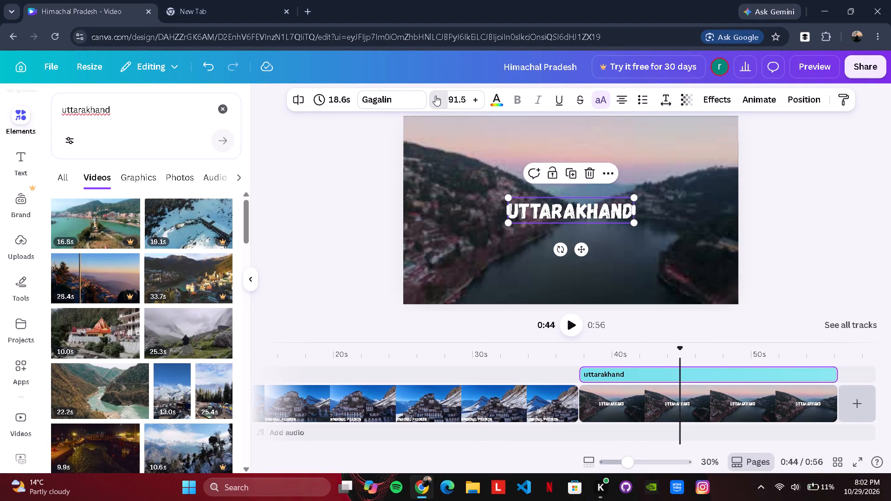
triple_click(435, 96)
left_click(435, 96)
left_click(435, 96)
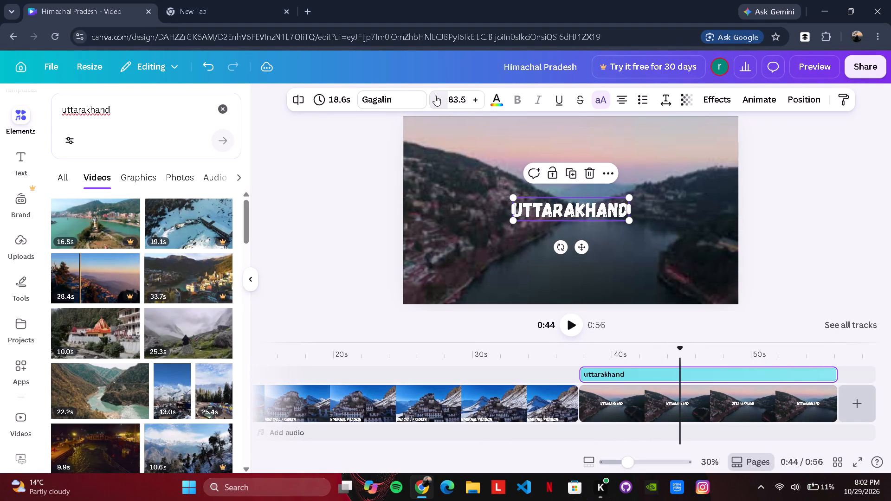
left_click(435, 96)
left_click(435, 96)
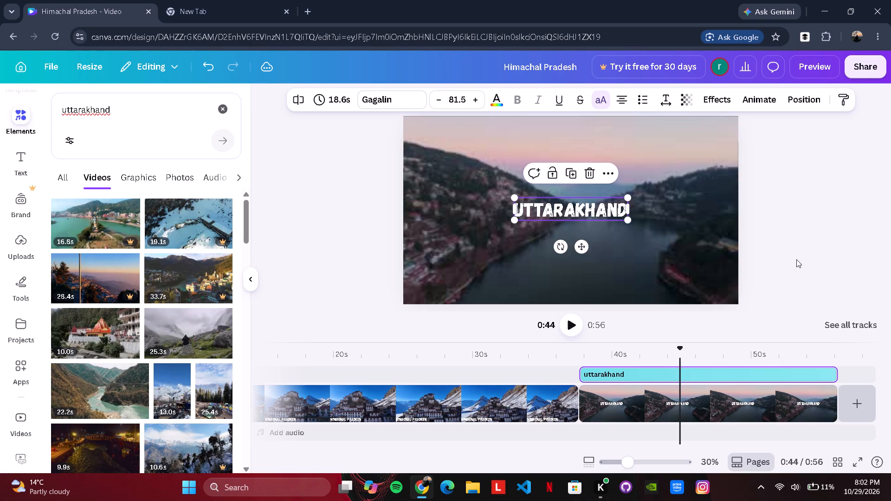
left_click(796, 259)
Move the "Uttarakhand" title to the lower-left corner of the lake clip, comparing its placement with the "Himachal Pradesh" title.
left_click_drag(601, 214, 494, 283)
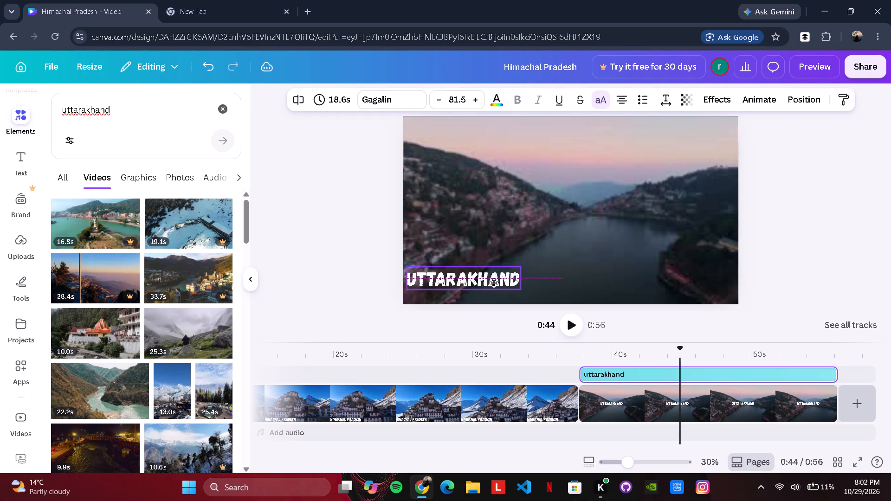
left_click_drag(494, 283, 496, 282)
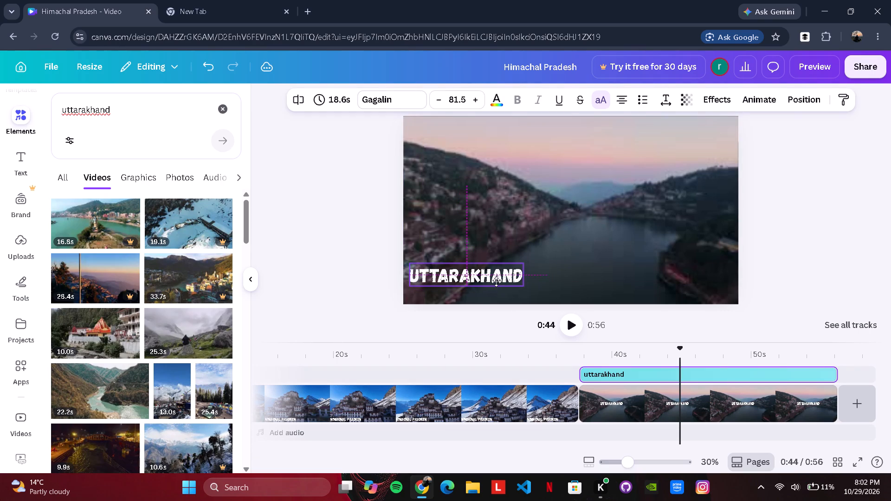
left_click_drag(496, 282, 492, 284)
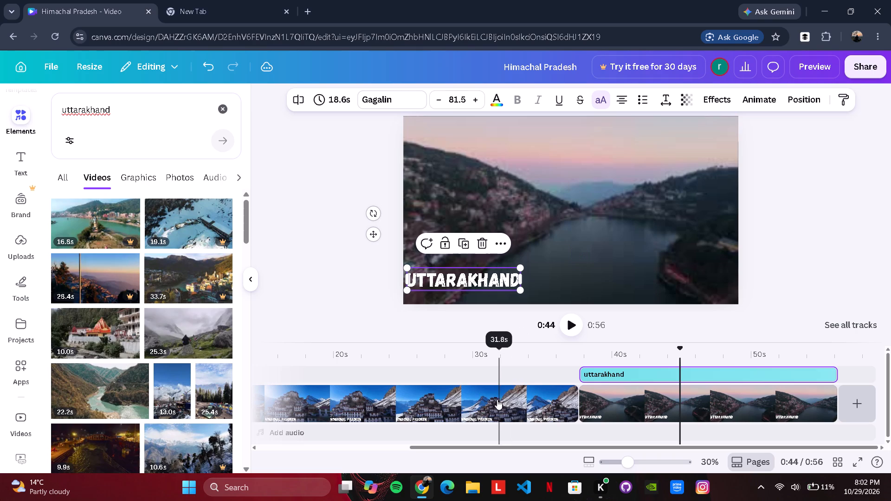
left_click(493, 402)
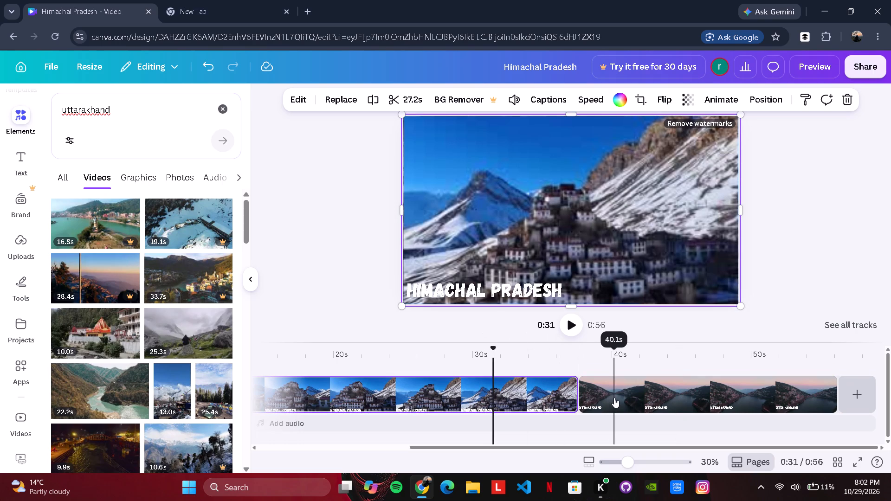
left_click(614, 398)
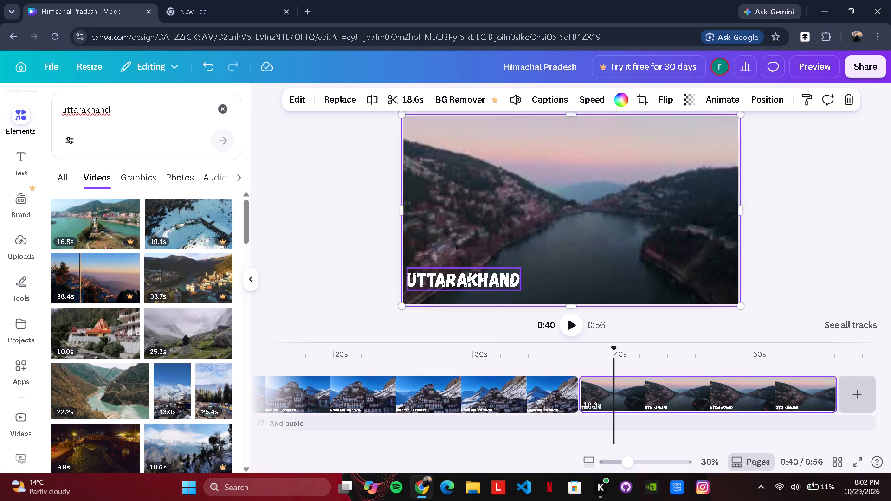
left_click_drag(467, 276, 466, 280)
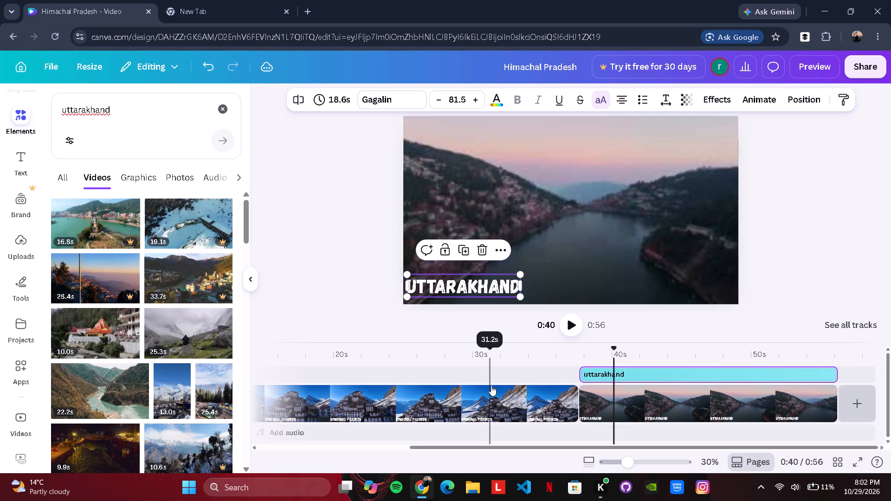
Compare the placement of the "Himachal Pradesh" and "Uttarakhand" titles on the monastery and lake clips.
left_click(489, 398)
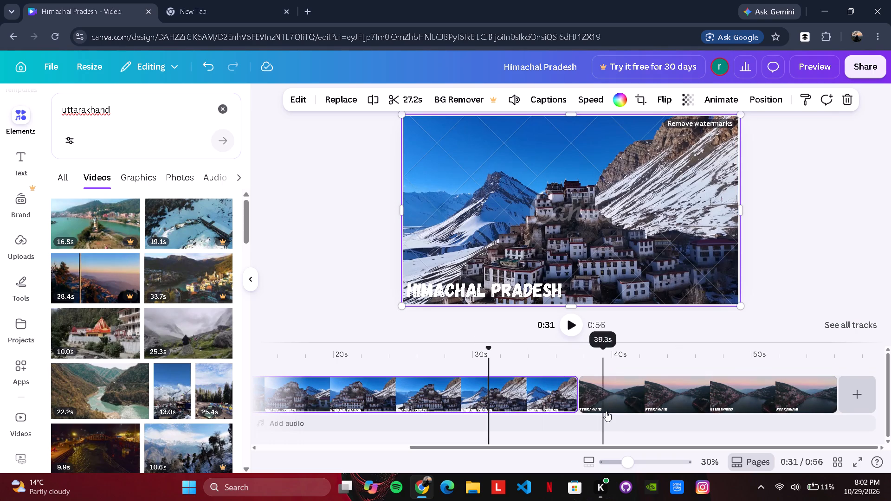
left_click(619, 403)
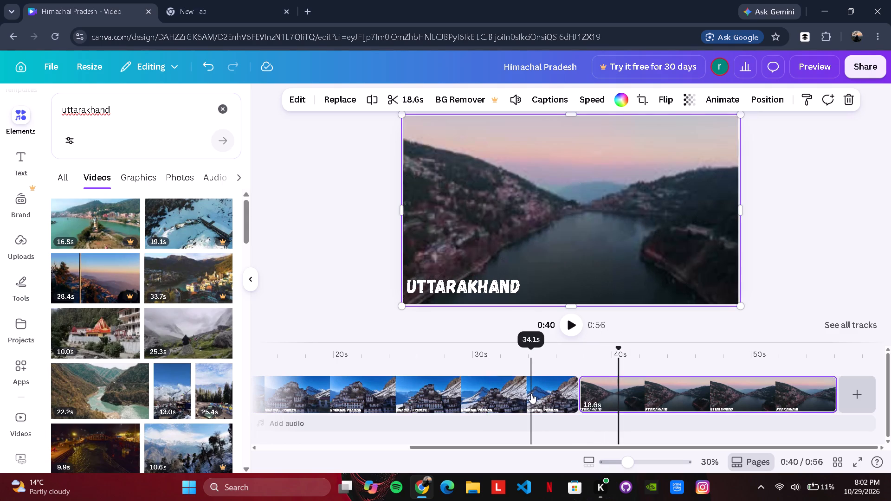
left_click(531, 393)
left_click(611, 394)
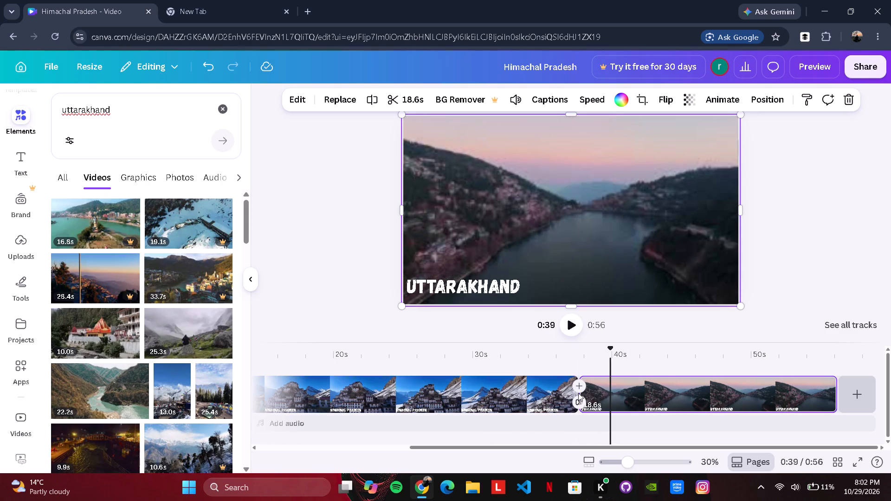
Add a 1.5-second Match & Move transition between the monastery and lake clips and apply it between all scenes.
left_click(579, 400)
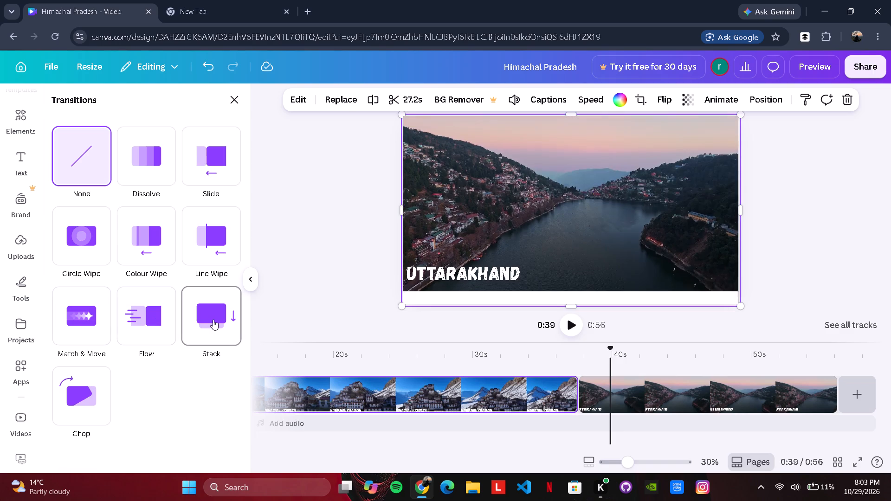
left_click(71, 312)
scroll(71, 312, "down", 1)
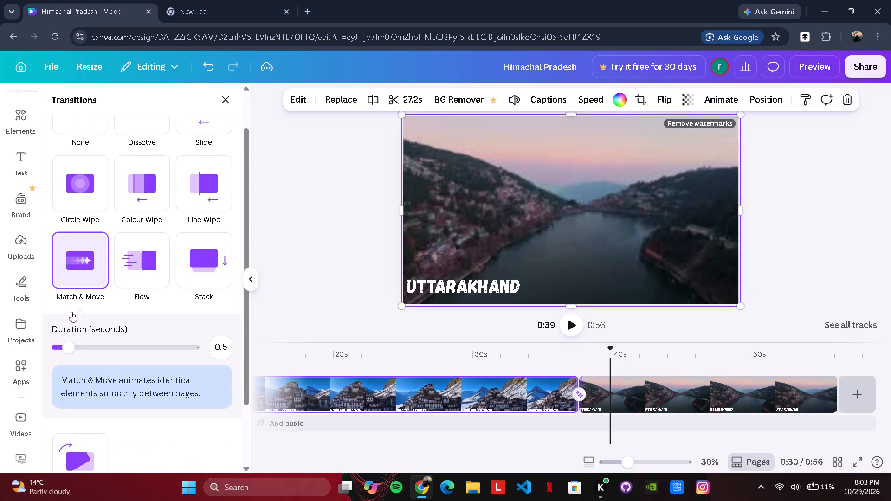
scroll(71, 312, "down", 1)
left_click(97, 347)
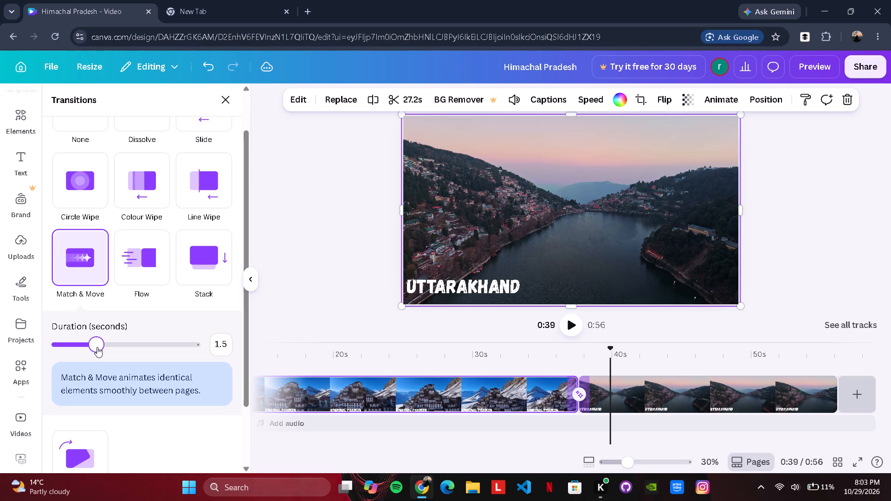
scroll(97, 347, "down", 4)
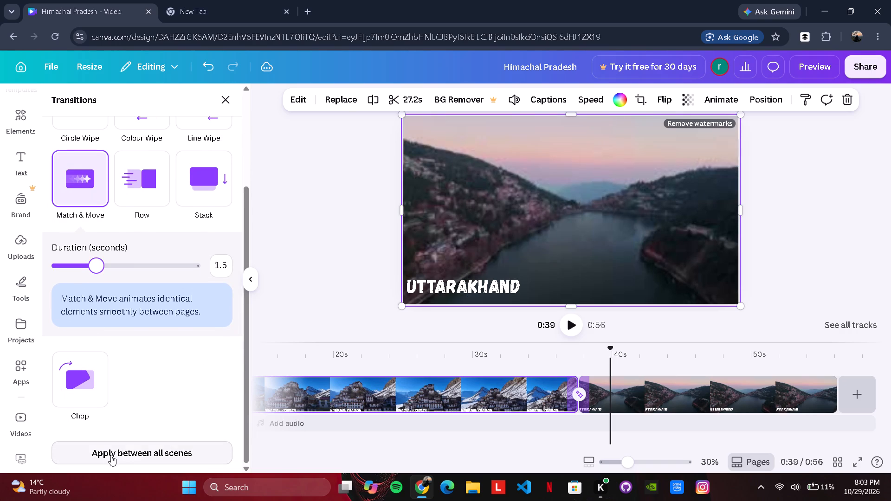
left_click(130, 451)
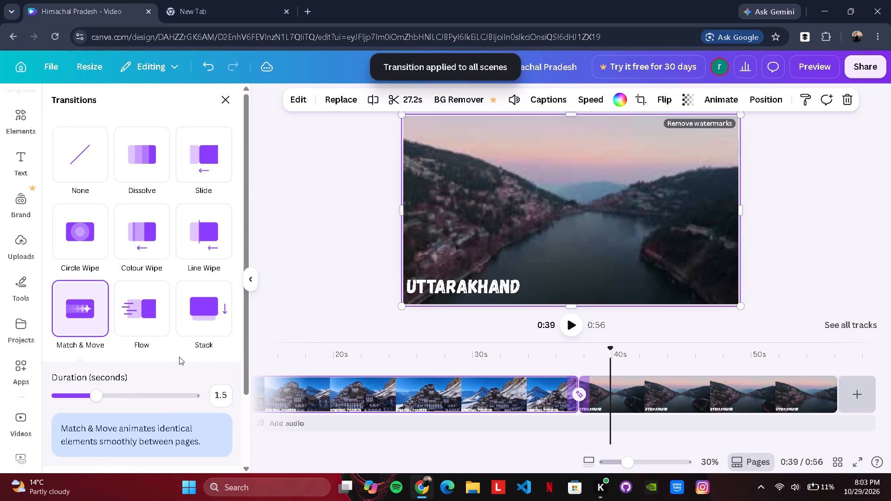
left_click(349, 281)
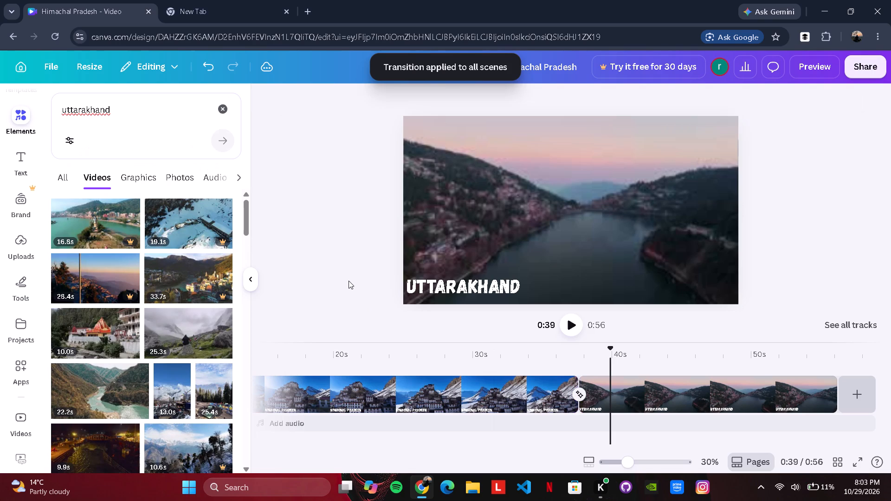
Play the video through to its end to review the transition between the monastery and lake clips.
left_click(487, 391)
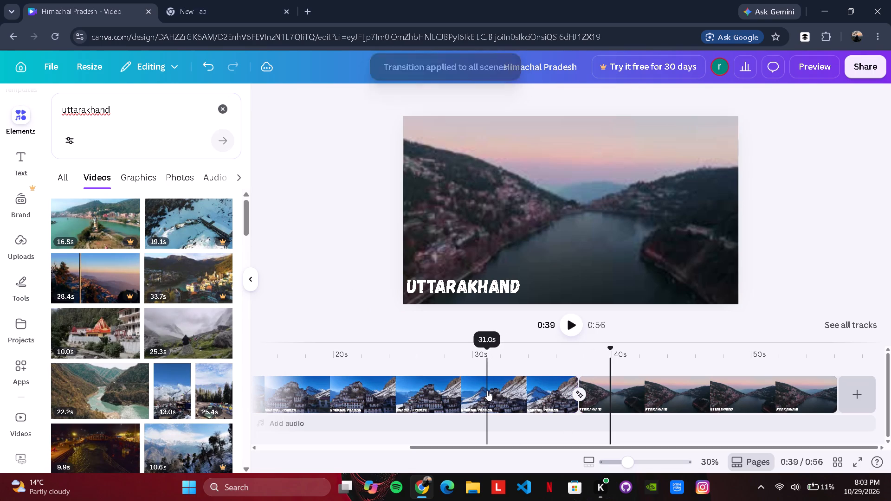
left_click(575, 323)
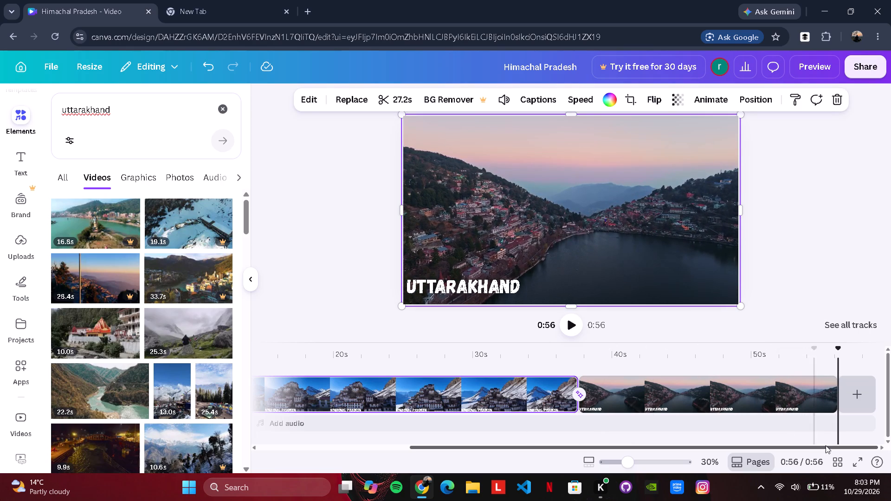
Search the videos for "jammu and kashmir" and add the 13.6-second clip of boats on a mountain lake as the last scene.
left_click(223, 109)
type("jammu and kashmi")
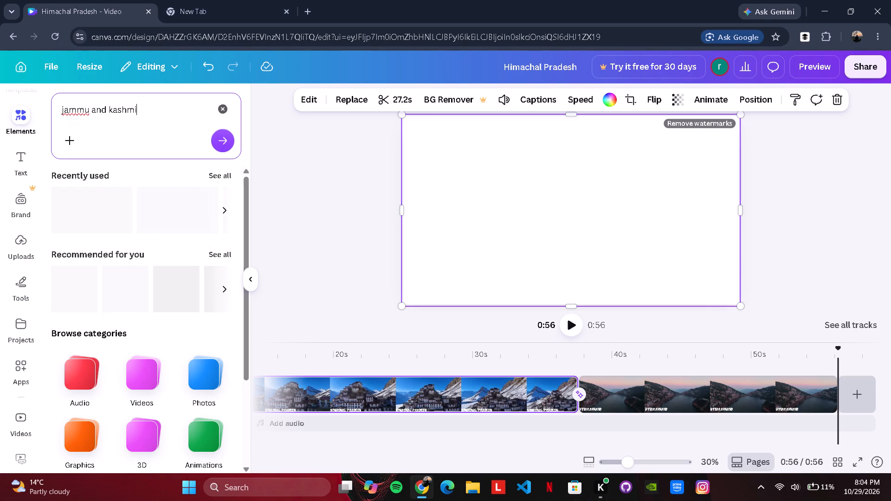
key("r")
key("Return")
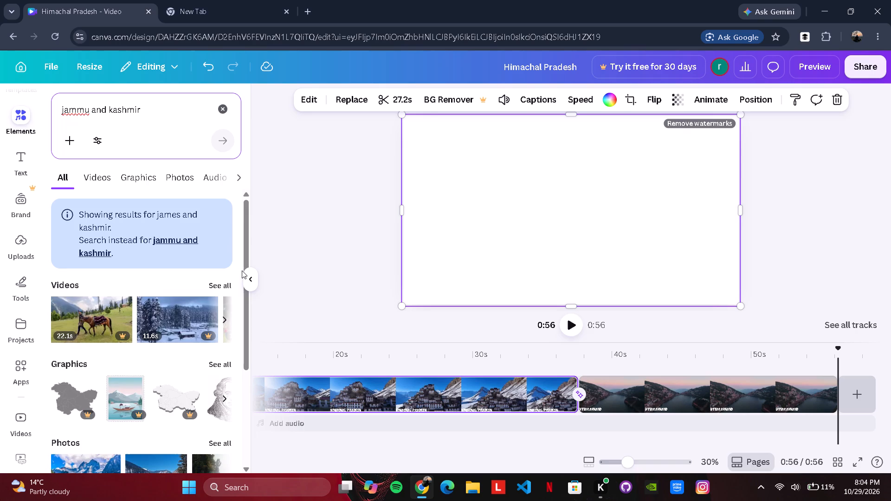
left_click(103, 171)
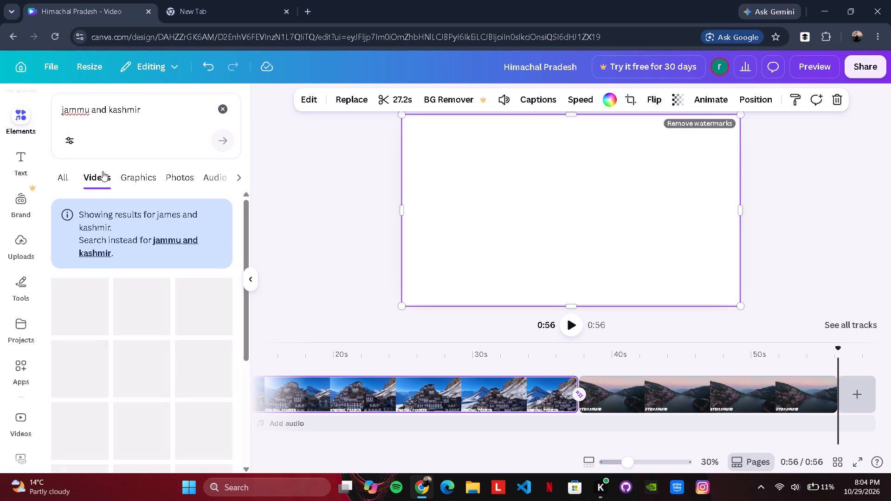
scroll(103, 171, "down", 4)
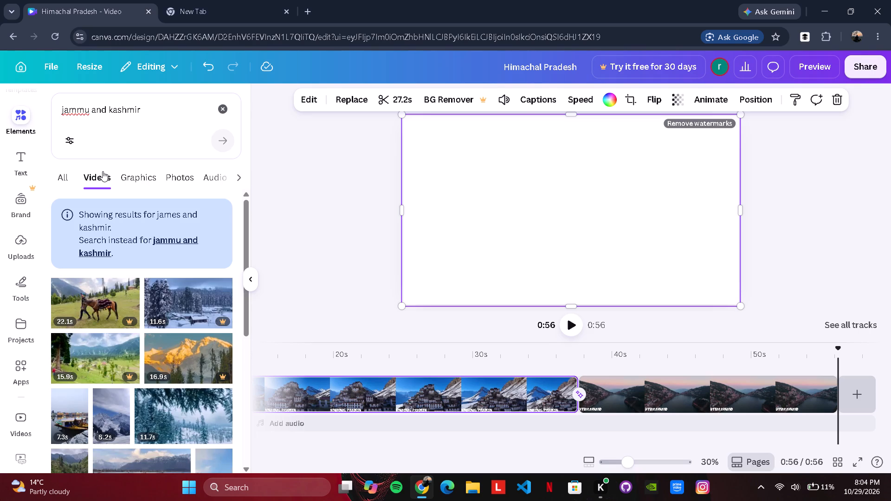
scroll(103, 171, "down", 3)
scroll(126, 348, "down", 1)
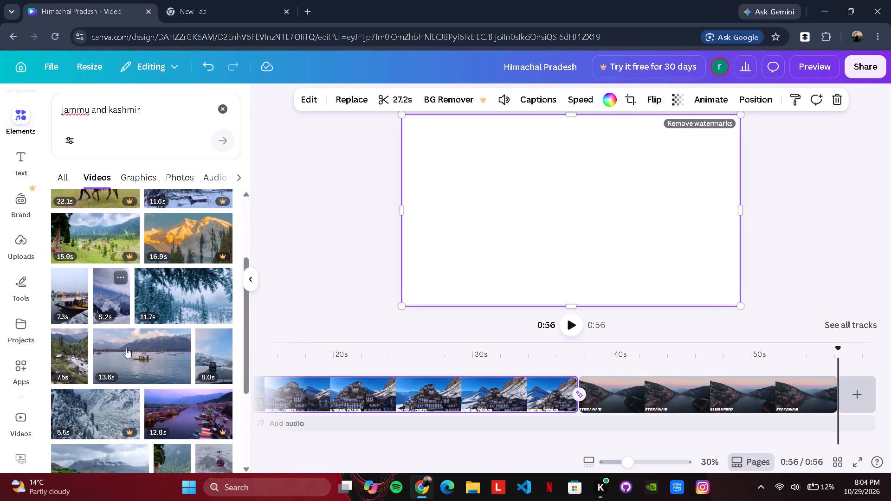
scroll(126, 348, "down", 1)
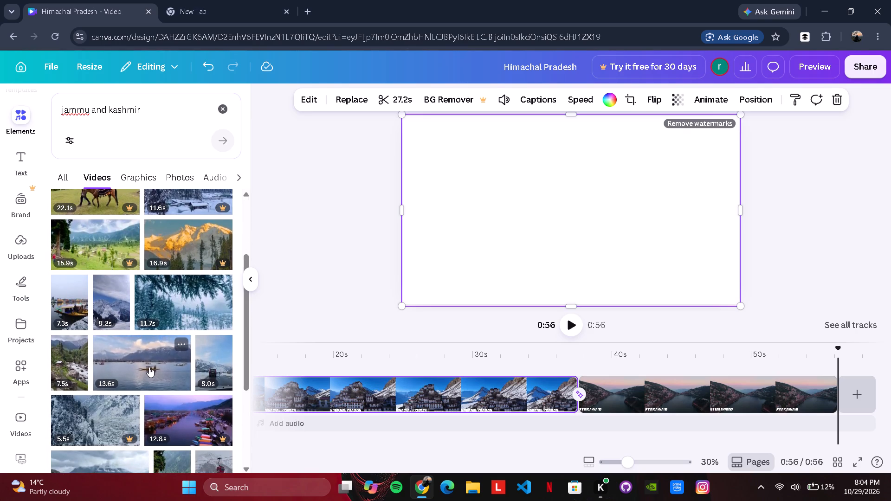
left_click(149, 367)
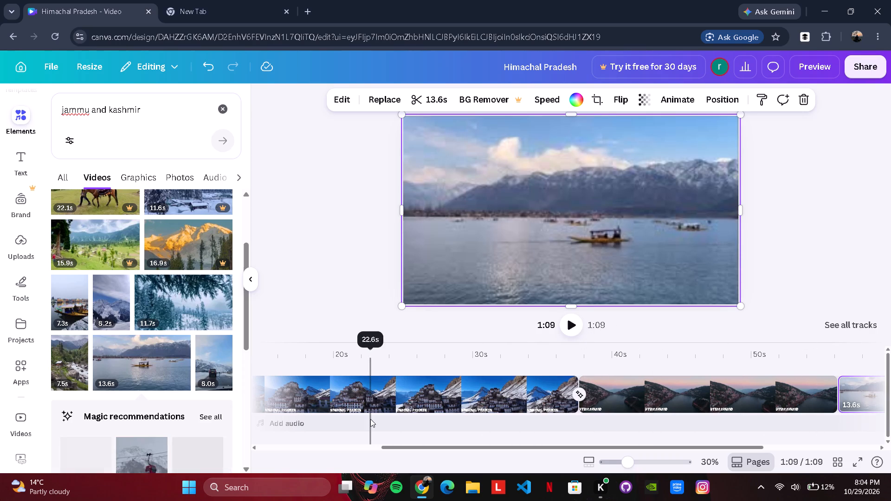
Add a Match & Move transition lasting 1.6 seconds between the Uttarakhand lake clip and the new boat clip.
scroll(790, 261, "left", 4)
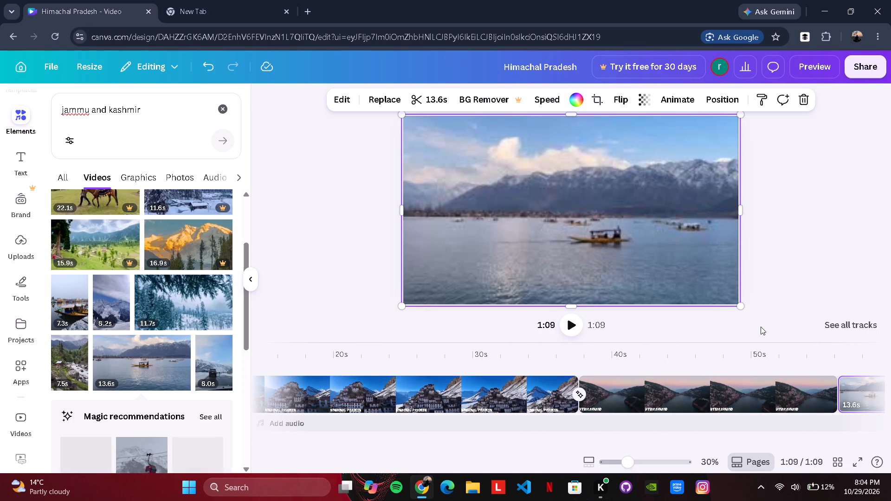
scroll(704, 408, "left", 6)
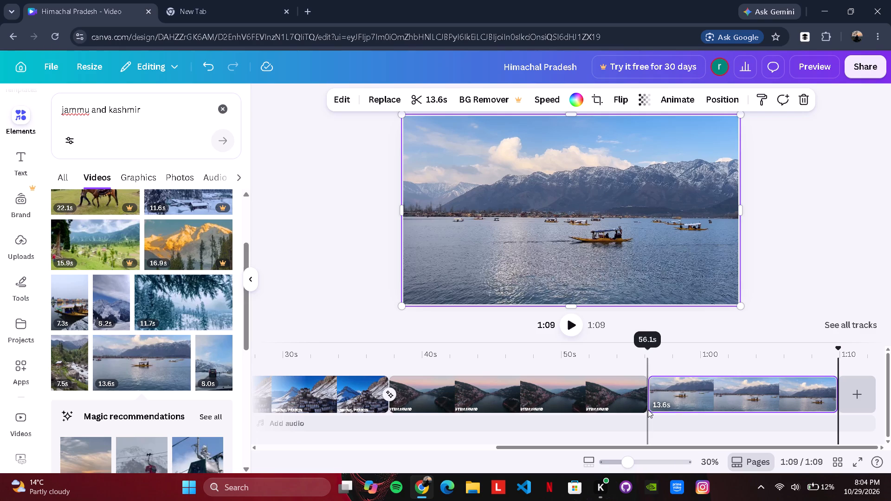
left_click(647, 404)
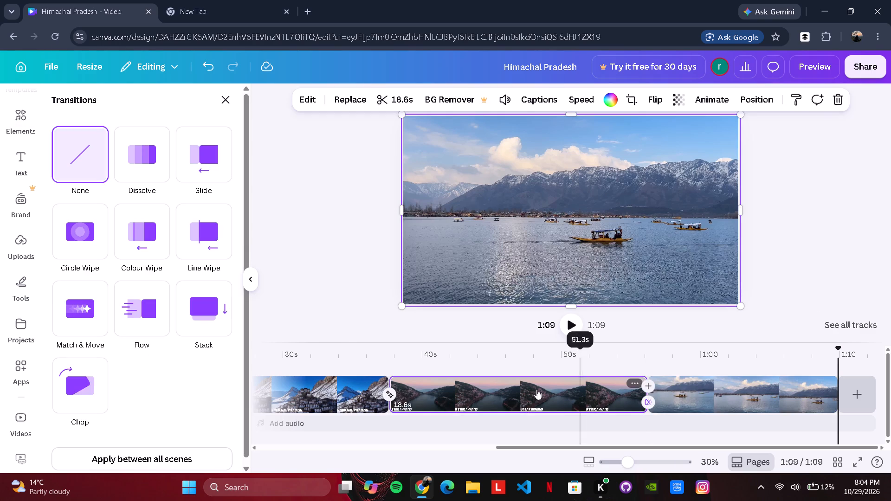
left_click(80, 308)
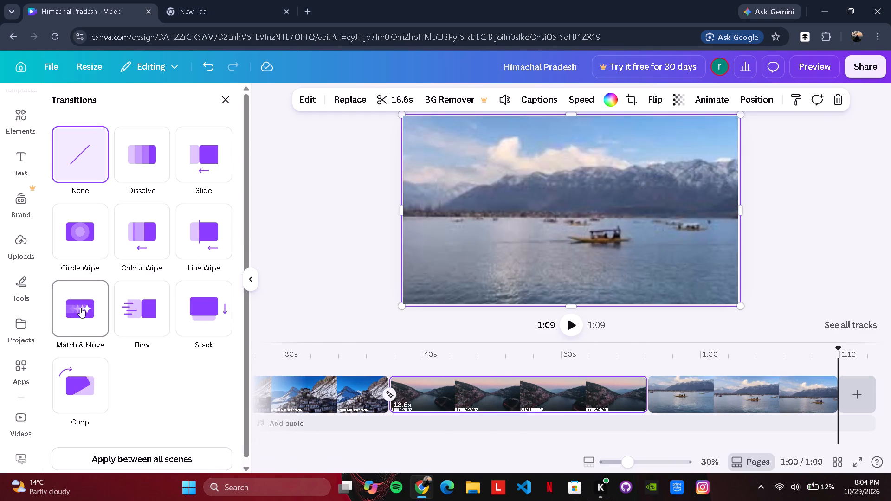
left_click(97, 396)
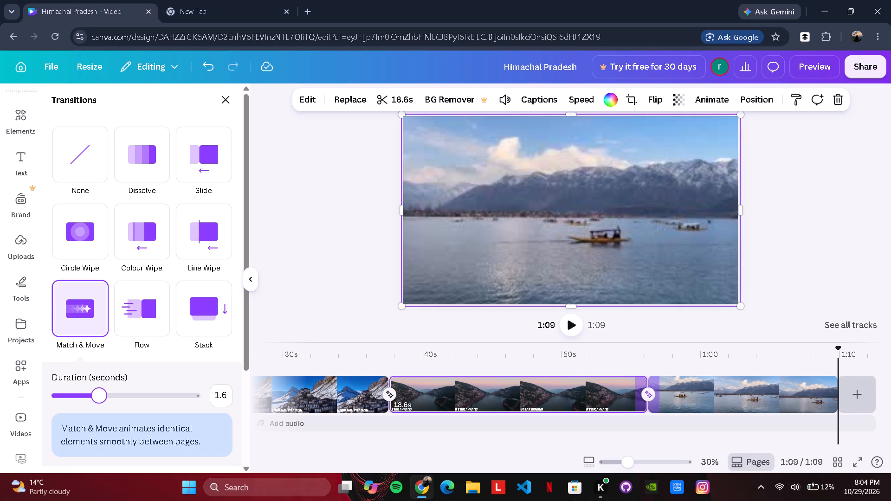
left_click(93, 396)
left_click(95, 397)
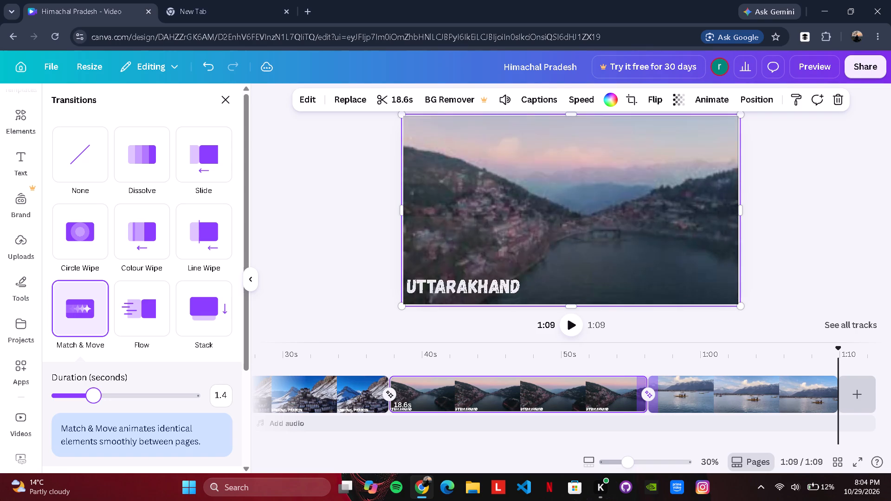
left_click(98, 397)
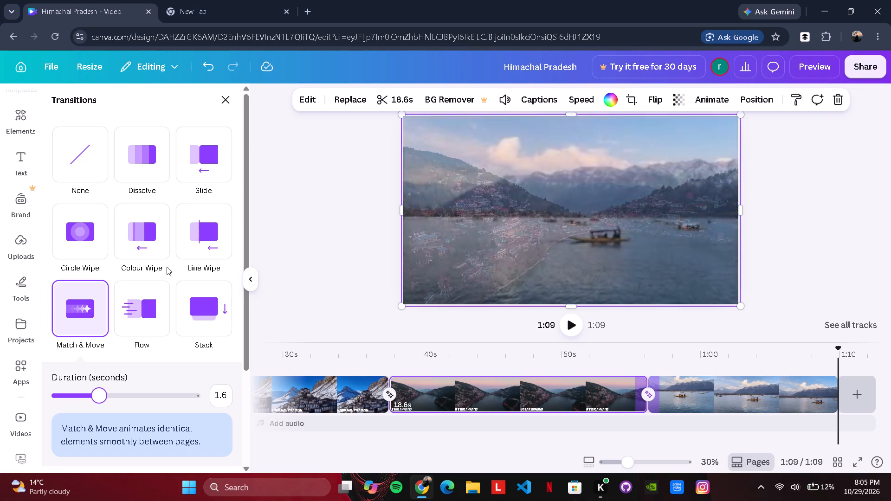
left_click(223, 97)
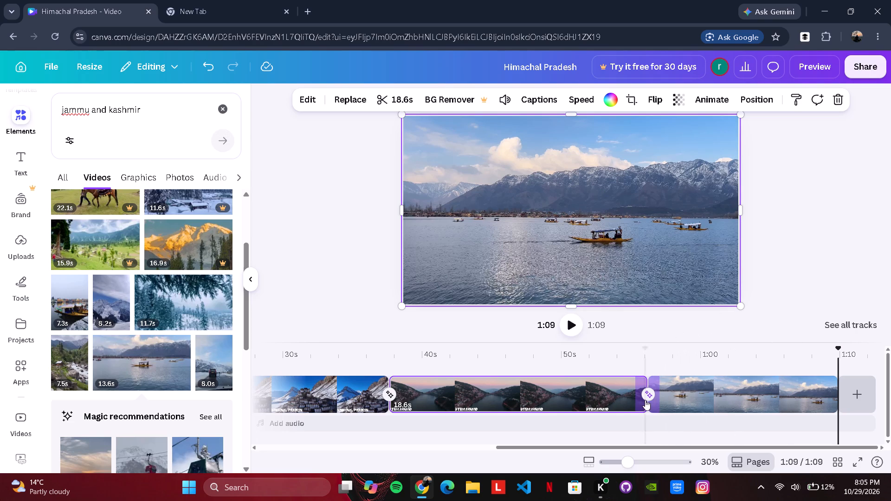
Add a text box reading "jammu & kashmir" to the last scene with the boats on the mountain lake.
left_click(679, 399)
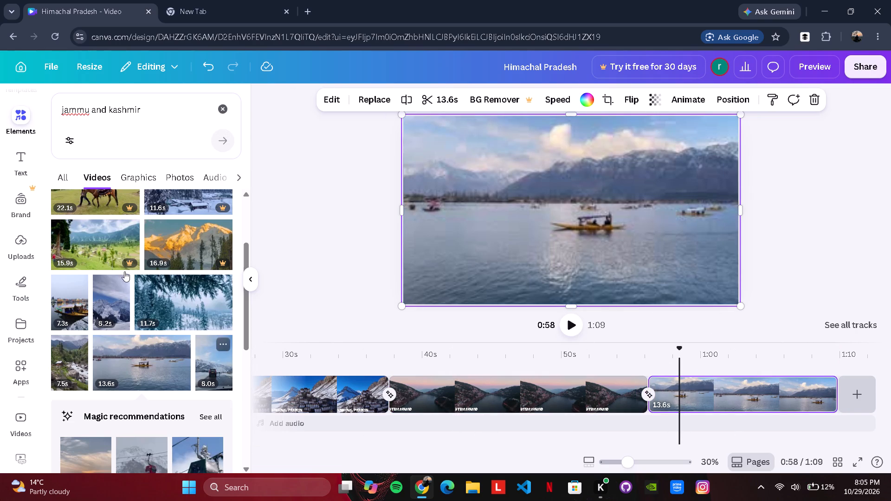
left_click(16, 174)
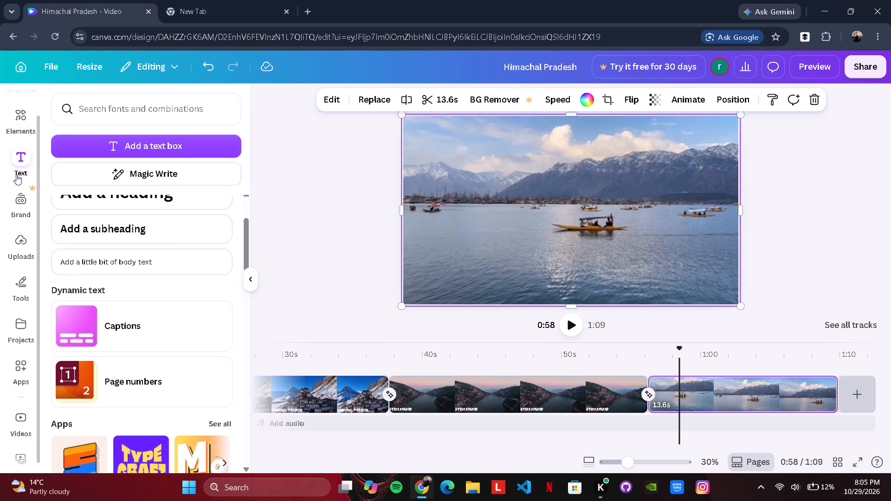
left_click(149, 146)
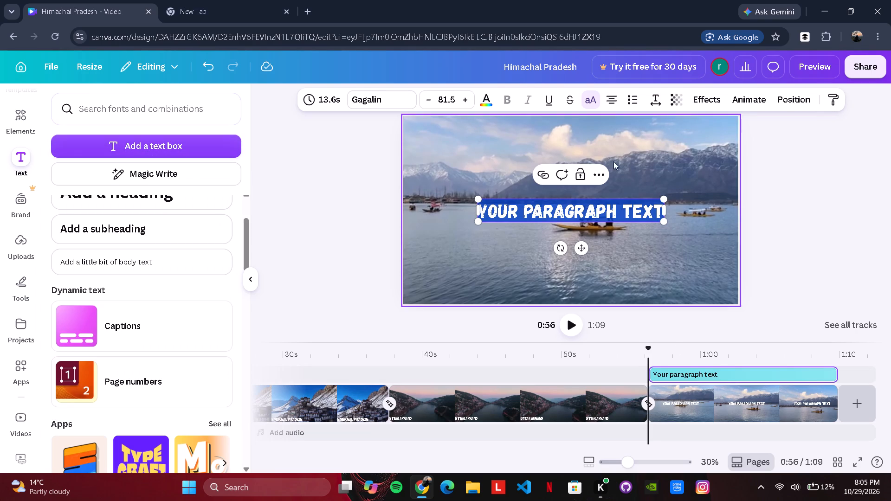
key("BackSpace")
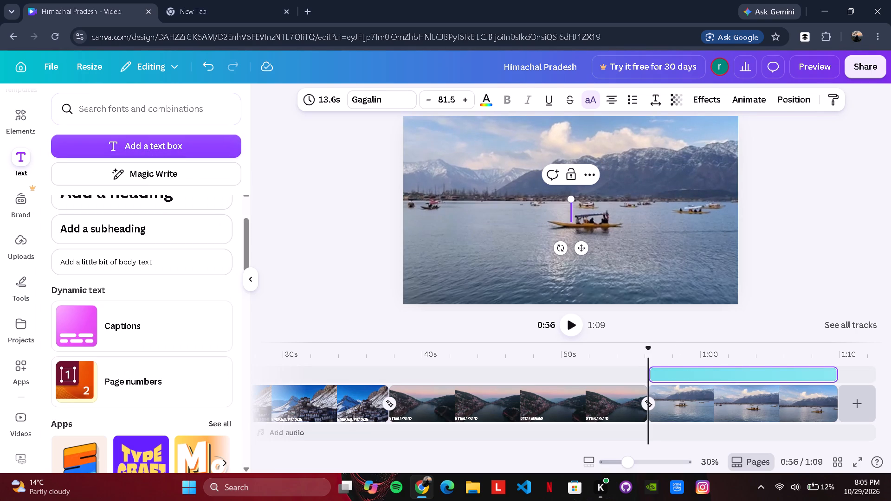
type("jamm")
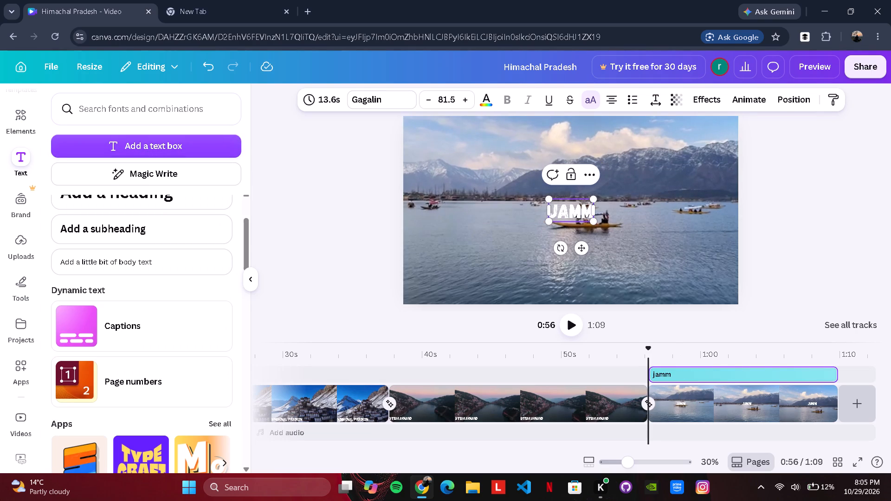
type("u")
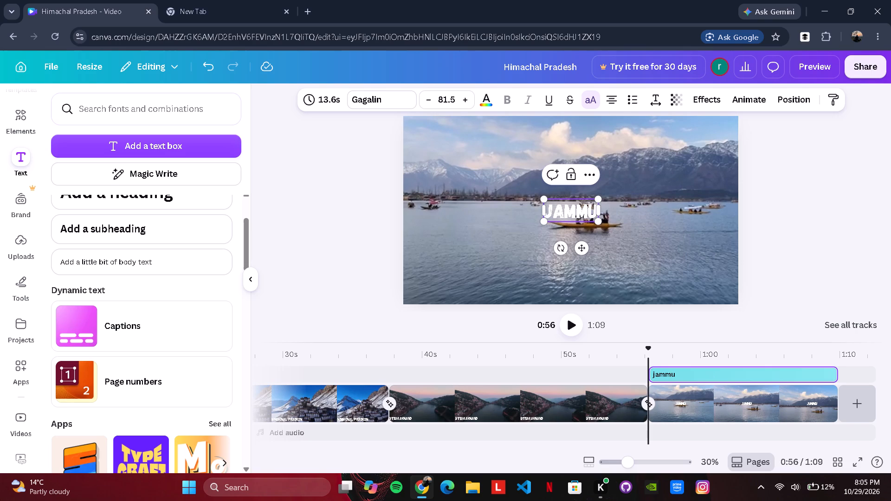
key("space")
key("Left")
key("Left")
key("Left")
key("Left")
key("Left")
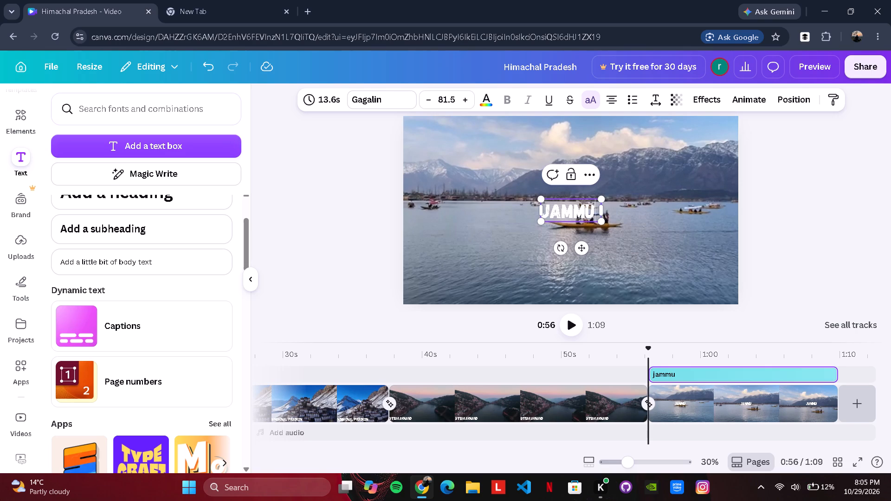
key("Left")
key("Right")
key("BackSpace")
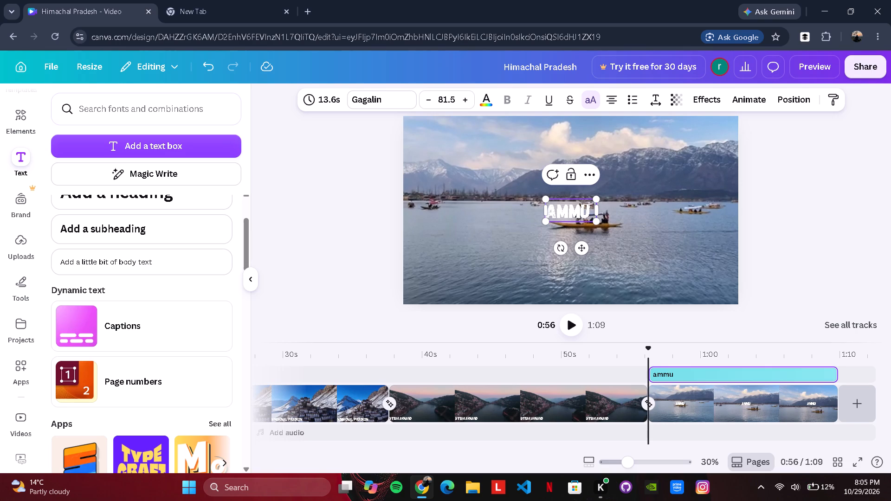
key("j")
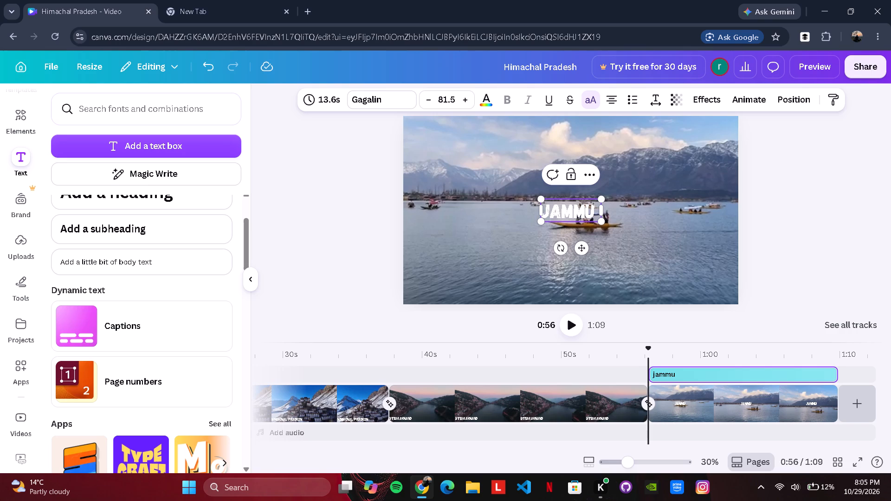
key("Right")
key("Right")
key("Right")
key("Right")
key("space")
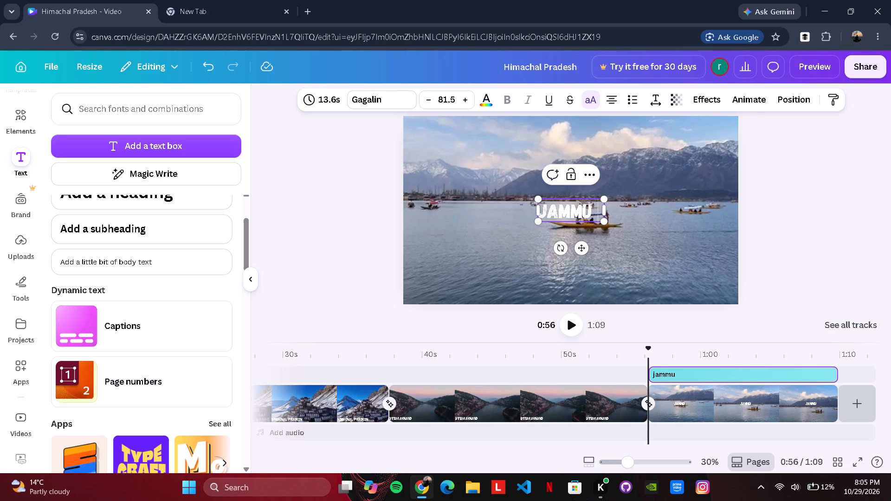
type("&")
key("space")
type("kashmir")
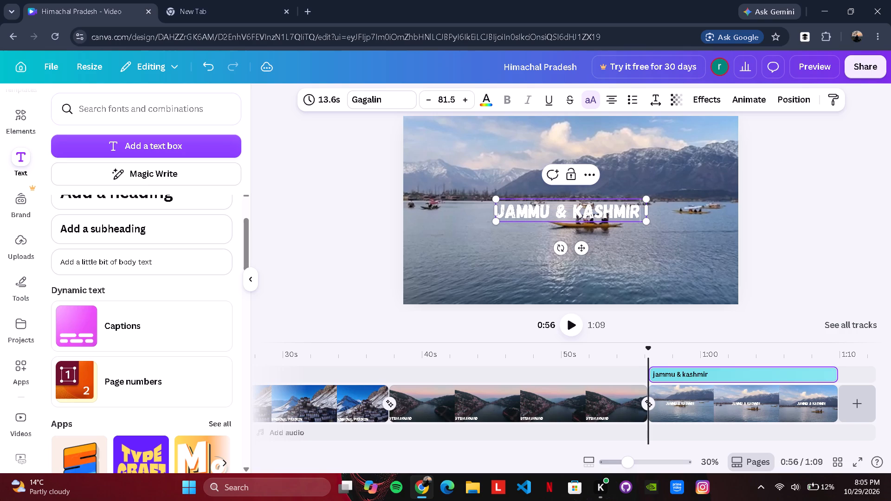
left_click(769, 231)
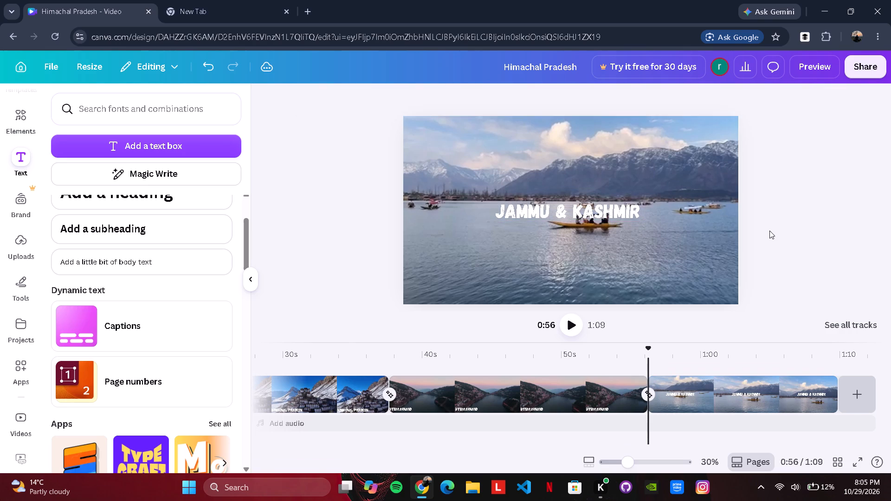
Move the Jammu & Kashmir title to the frame's lower-left corner and compare its placement with the Uttarakhand title.
left_click_drag(612, 211, 528, 278)
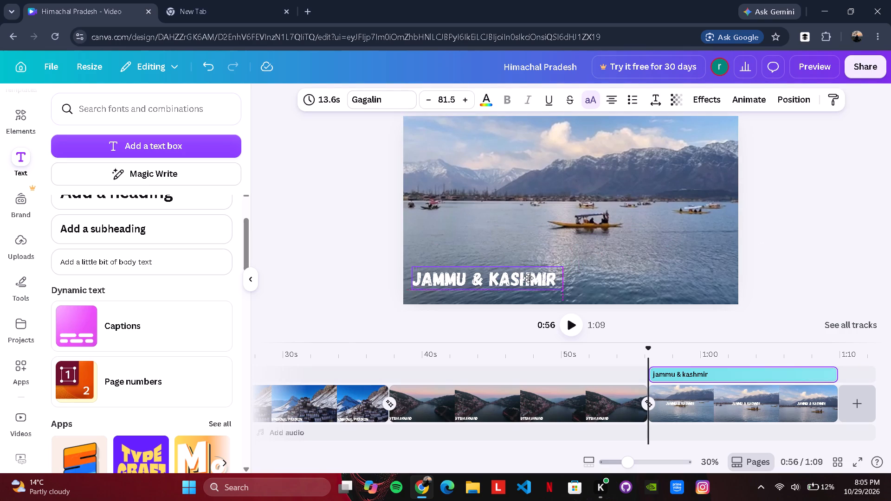
left_click_drag(528, 278, 526, 285)
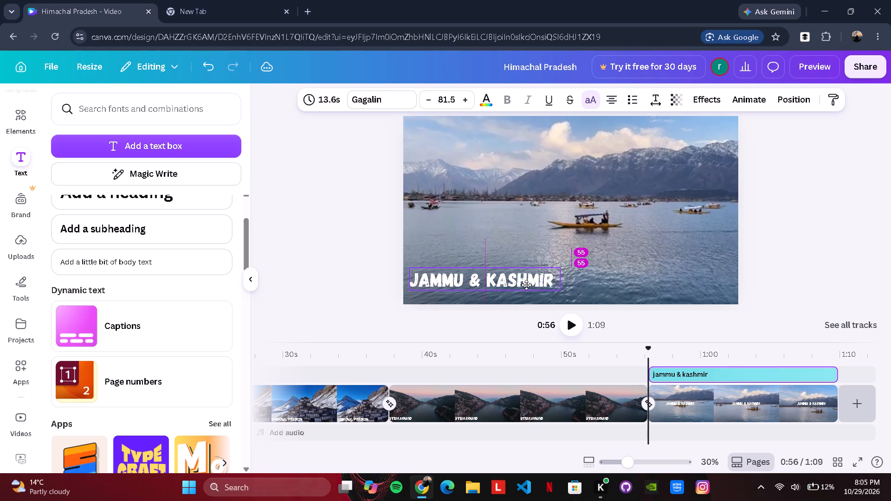
left_click_drag(526, 285, 525, 285)
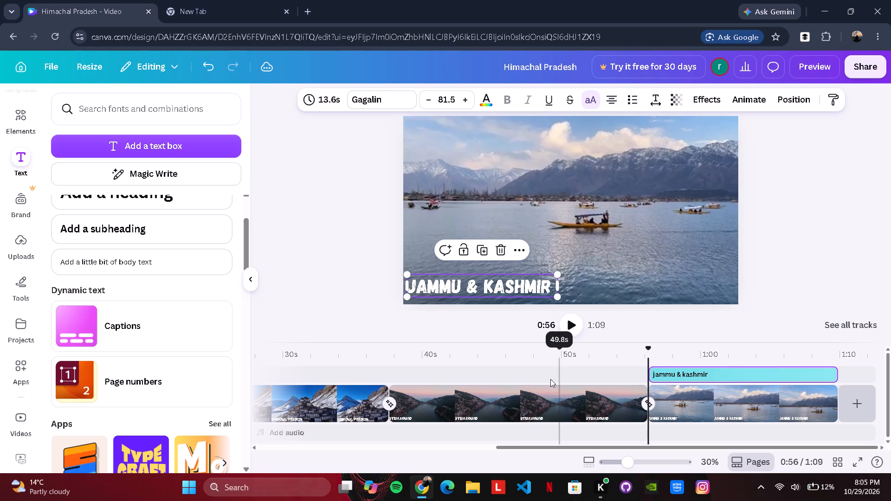
left_click(575, 403)
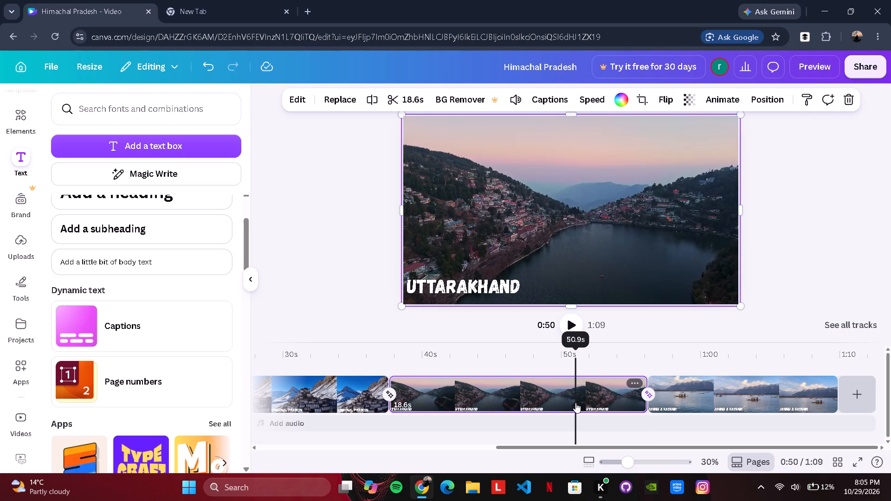
left_click(674, 398)
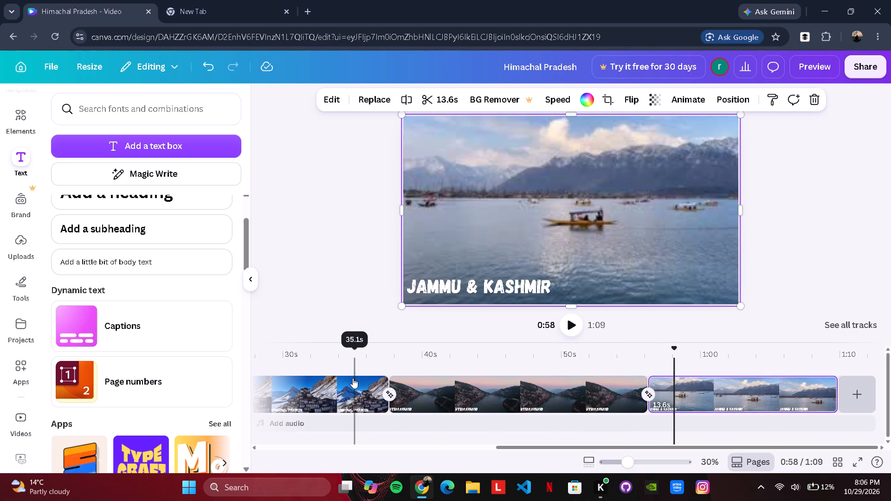
Play the video from the opening India scene to review it.
scroll(353, 378, "right", 6)
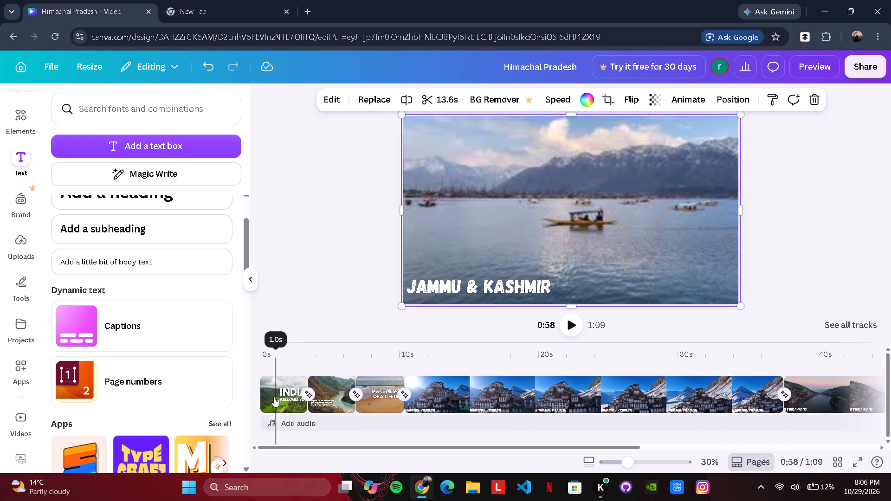
left_click(271, 394)
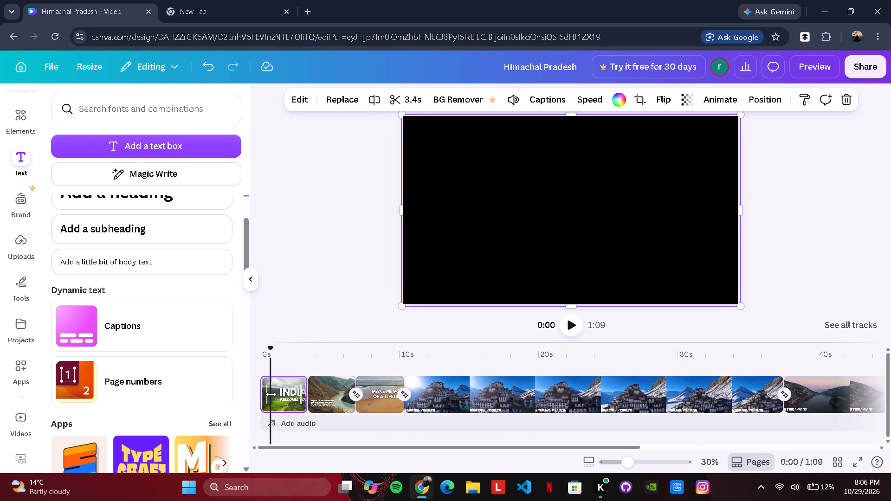
left_click(572, 327)
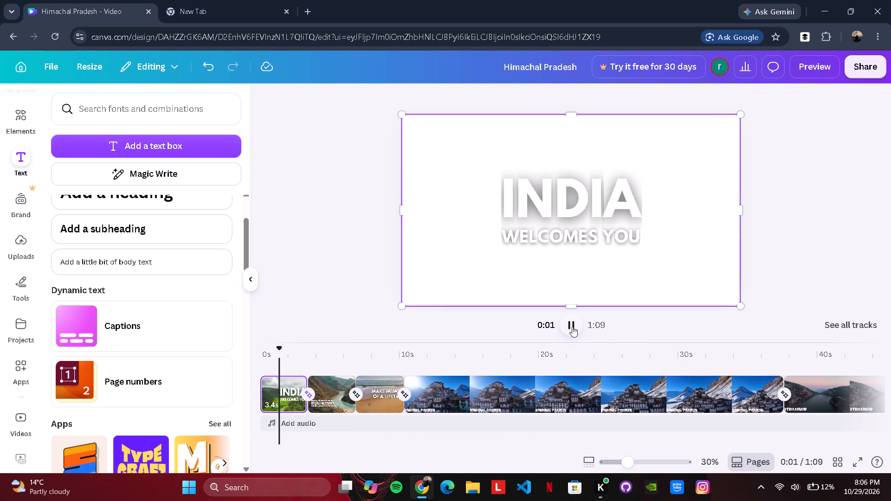